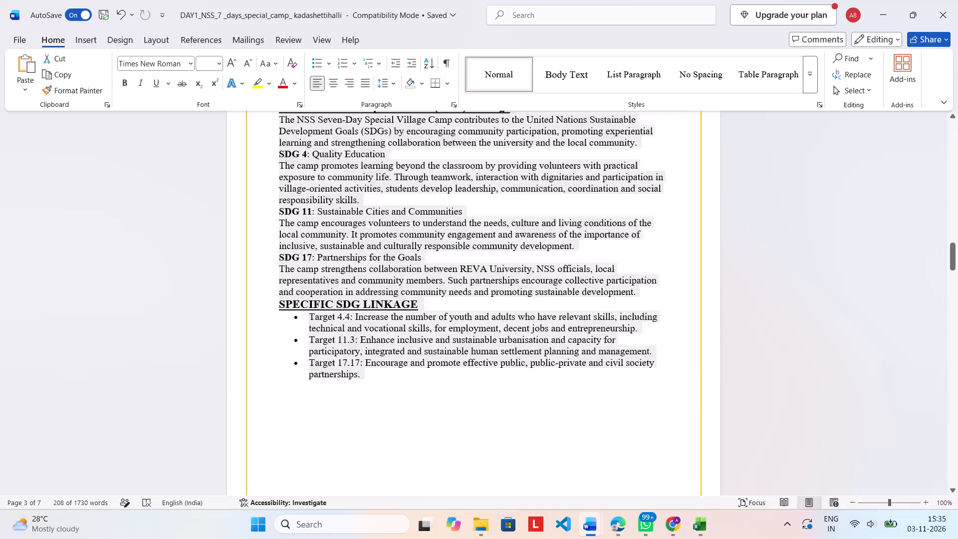
# Delete the blank lines above the "List of Volunteers Participating in the NSS Special Village Camp" heading to bring it up under Outcomes of Day 1.
pyautogui.scroll(2, 399, 377)
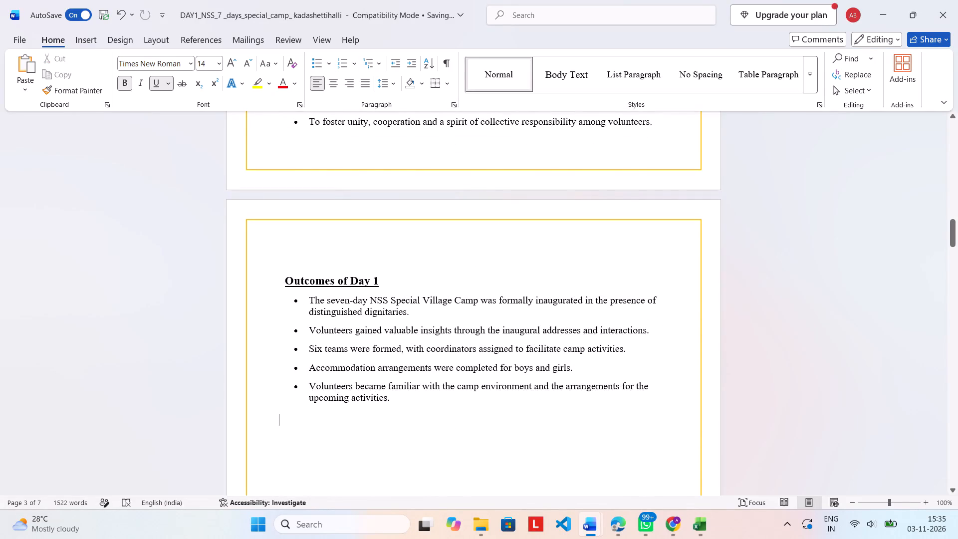
pyautogui.scroll(-4, 377, 383)
pyautogui.scroll(1, 298, 214)
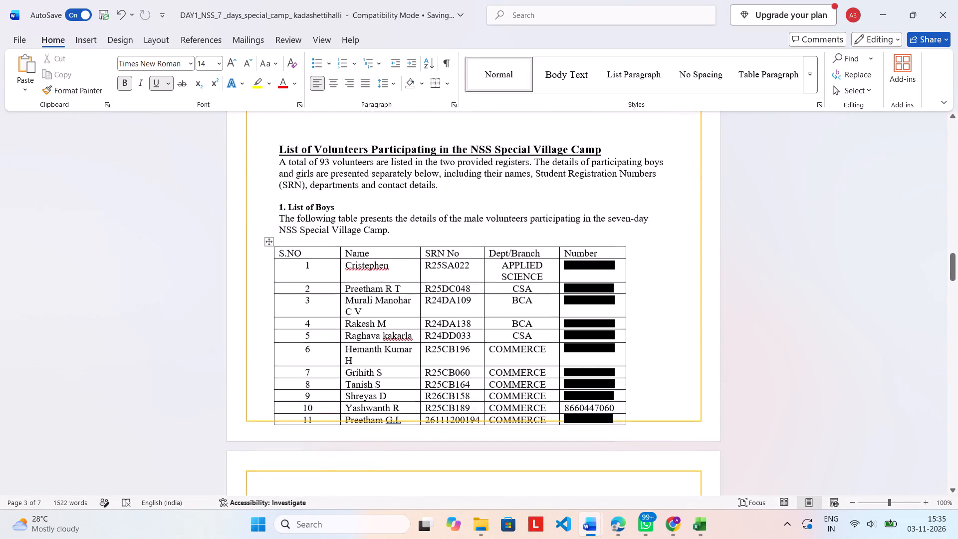
pyautogui.click(274, 155)
pyautogui.press('BackSpace')
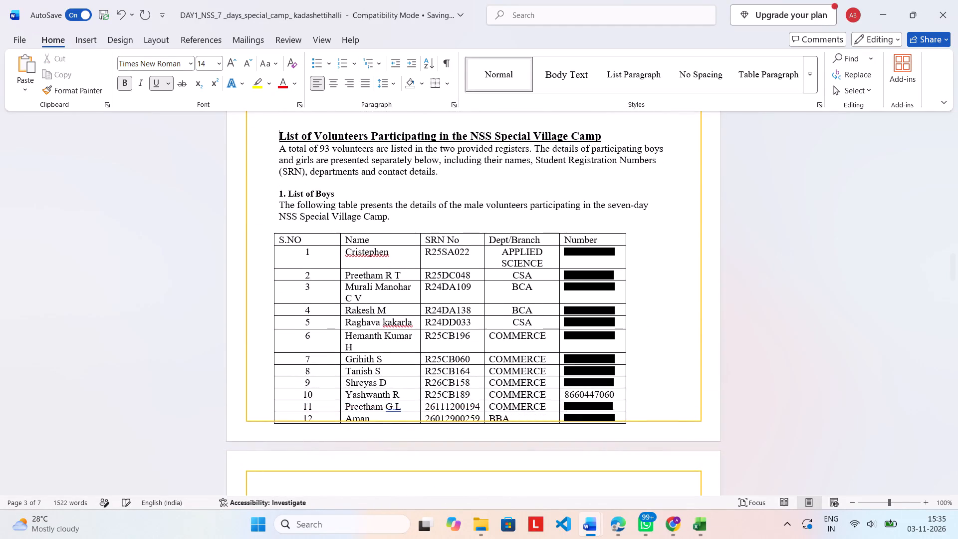
pyautogui.press('BackSpace')
pyautogui.press('BackSpace')
pyautogui.press('BackSpace')
pyautogui.press('BackSpace')
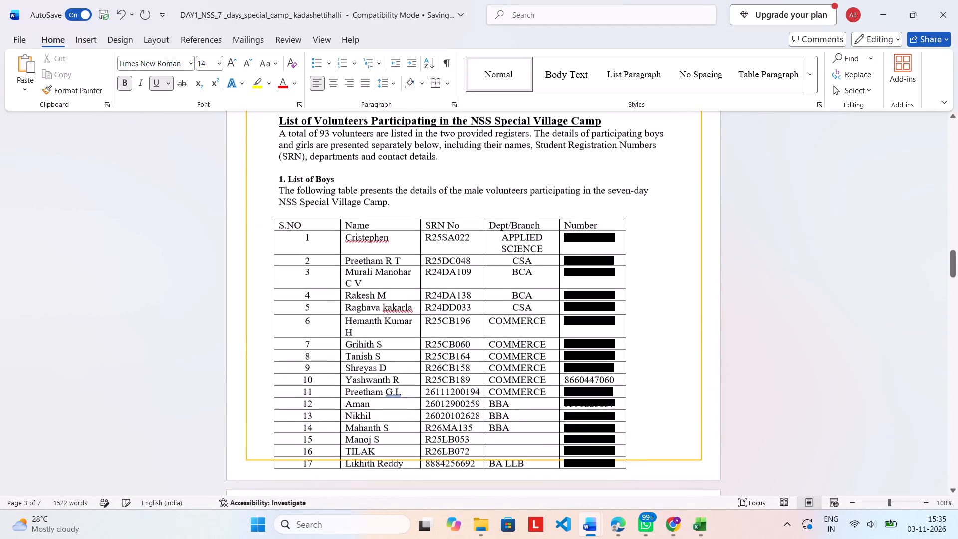
pyautogui.press('BackSpace')
pyautogui.press('BackSpace')
pyautogui.press('BackSpace')
pyautogui.press('BackSpace')
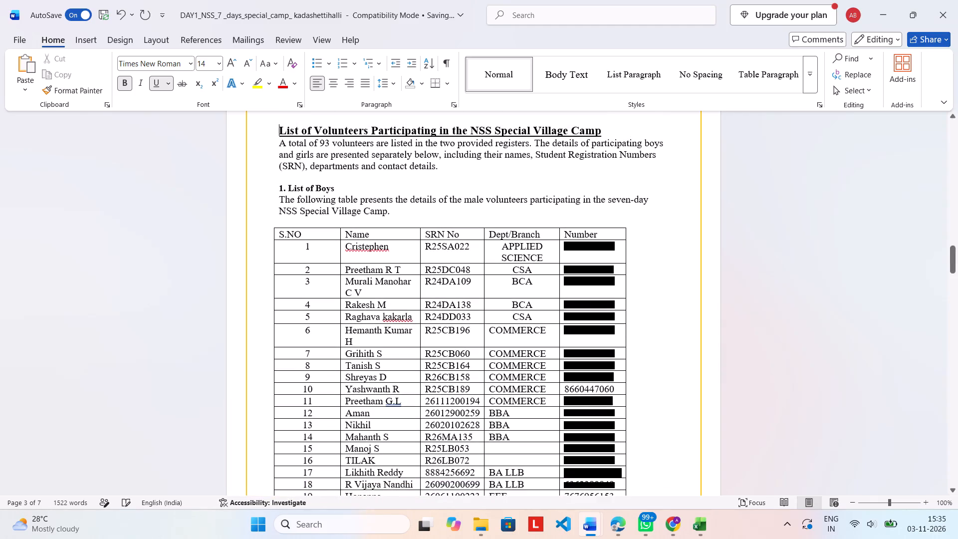
pyautogui.press('BackSpace')
pyautogui.press('BackSpace')
pyautogui.press('BackSpace')
pyautogui.press('BackSpace')
pyautogui.press('BackSpace')
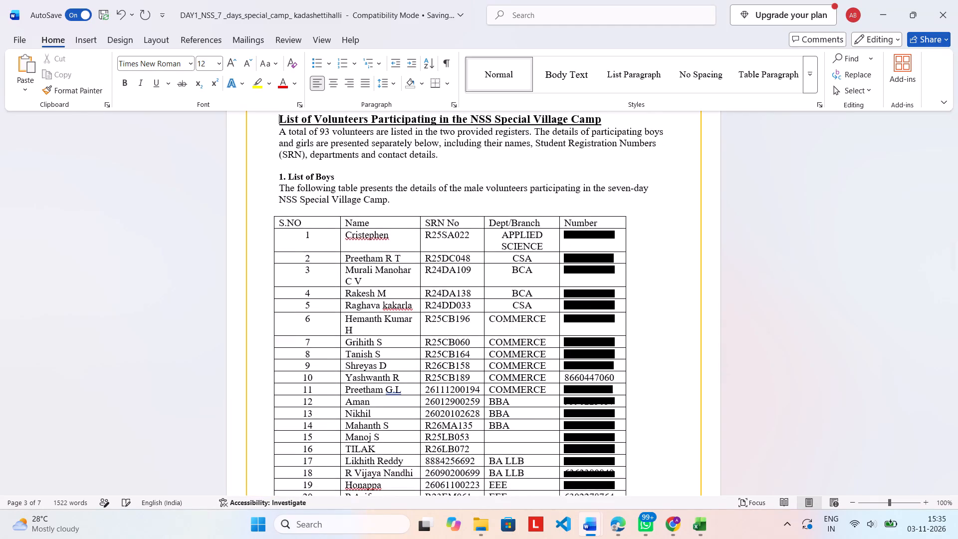
pyautogui.press('BackSpace')
pyautogui.press('BackSpace')
# Place the List of Volunteers heading on its own unbulleted, unindented line below the last Day 1 outcome.
pyautogui.press('Return')
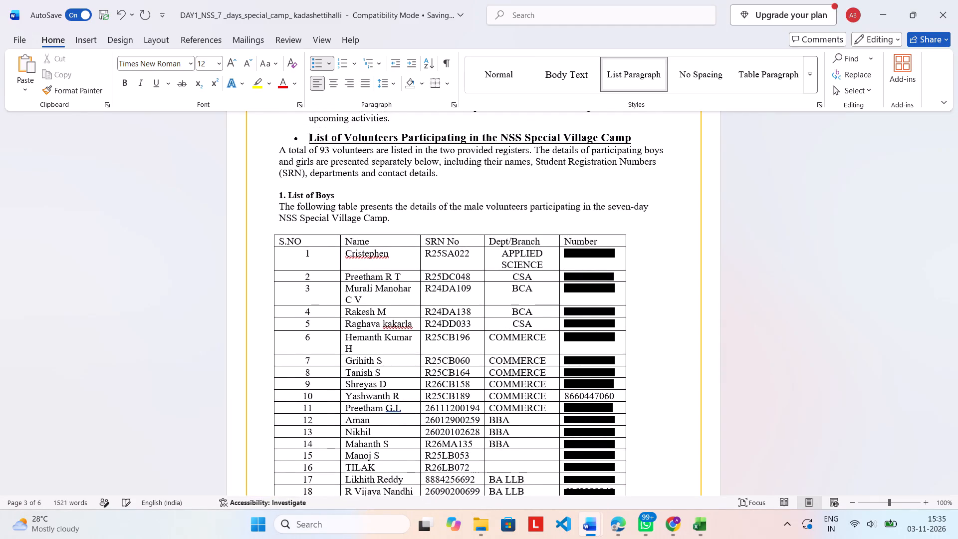
pyautogui.press('BackSpace')
pyautogui.press('BackSpace')
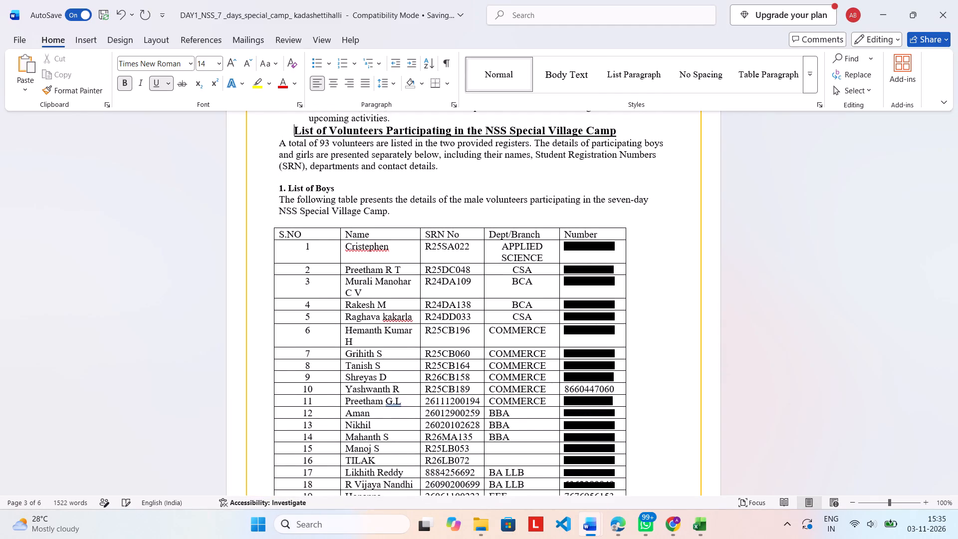
pyautogui.press('BackSpace')
pyautogui.press('Return')
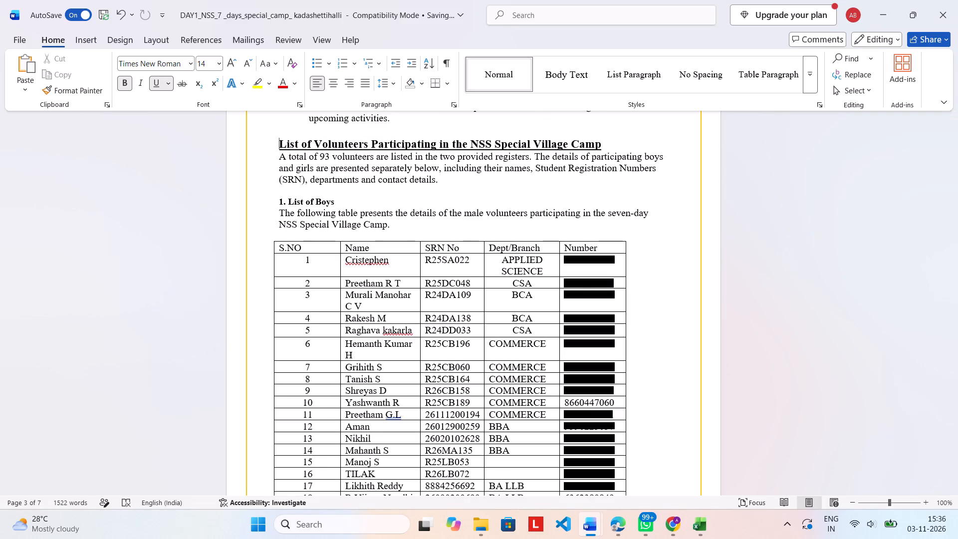
# Review the layout of the remaining pages, from the volunteer tables through the SDG section and the Coordinators page.
pyautogui.scroll(-1, 274, 155)
pyautogui.scroll(-1, 394, 237)
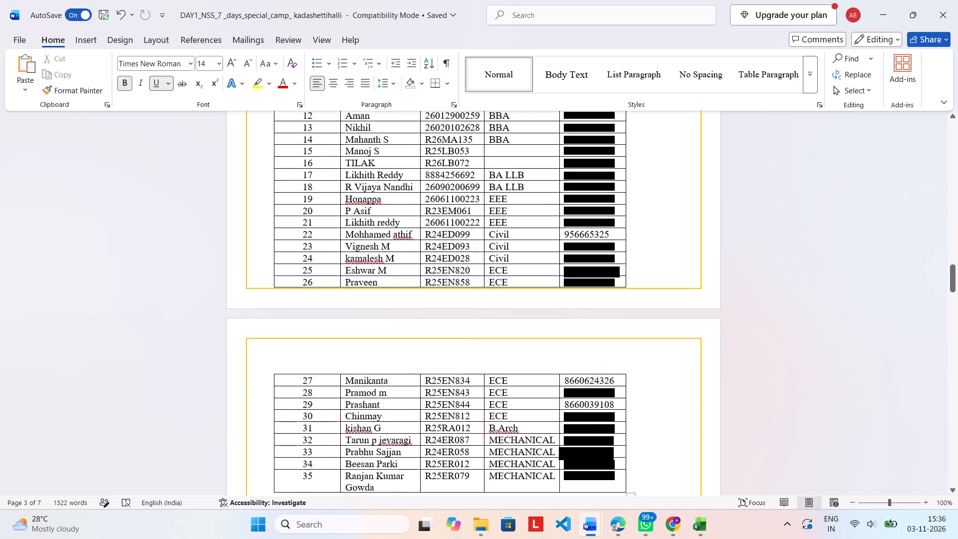
pyautogui.scroll(-11, 394, 237)
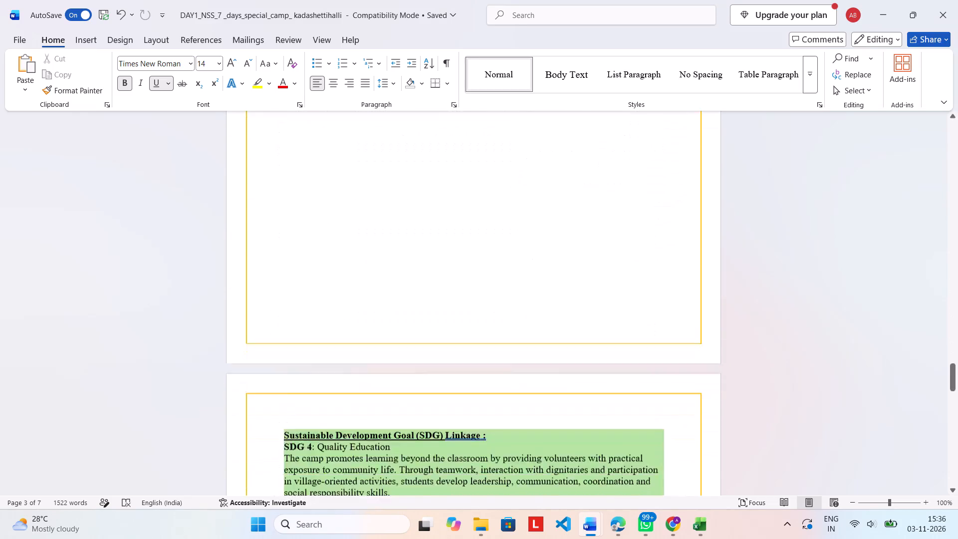
pyautogui.scroll(7, 394, 237)
pyautogui.scroll(-11, 394, 237)
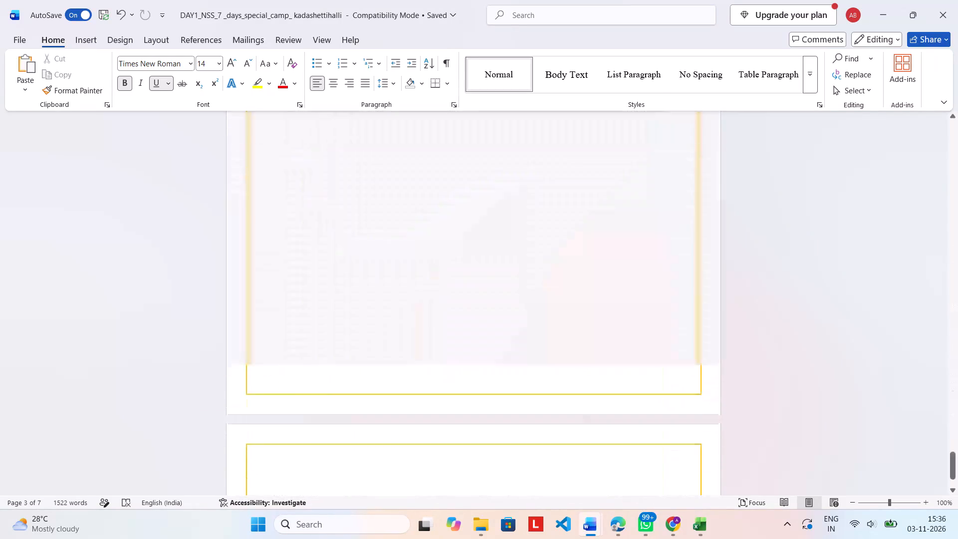
pyautogui.scroll(-2, 394, 237)
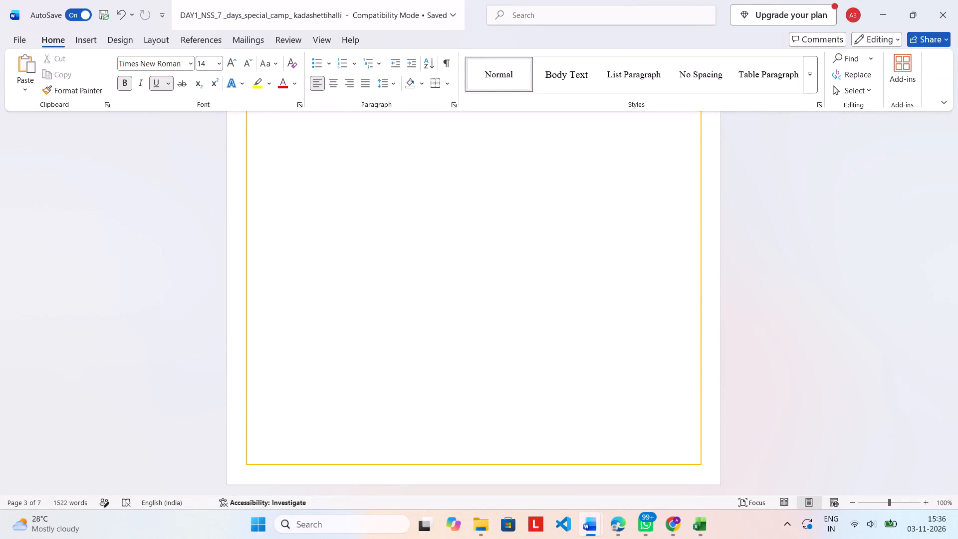
pyautogui.scroll(2, 353, 0)
pyautogui.scroll(4, 468, 315)
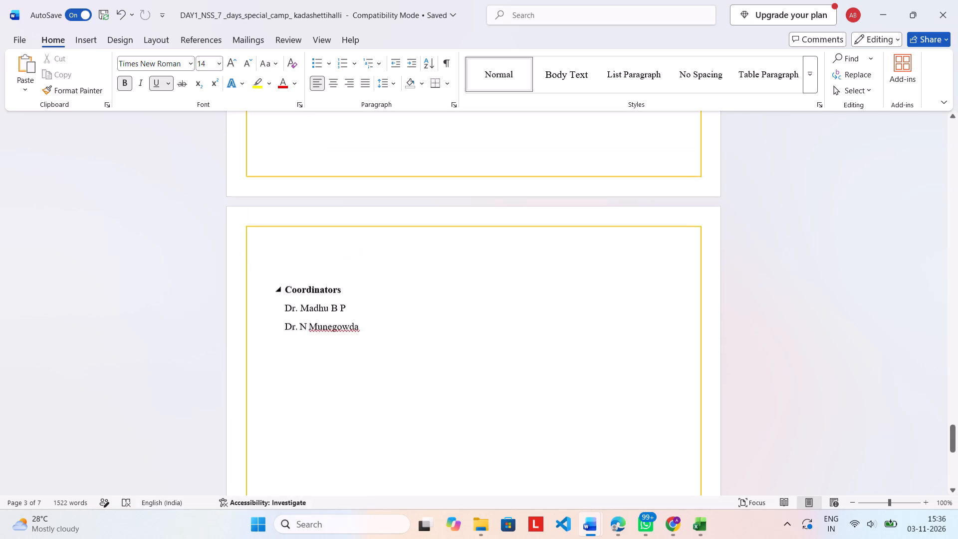
pyautogui.scroll(3, 468, 315)
pyautogui.scroll(-1, 468, 315)
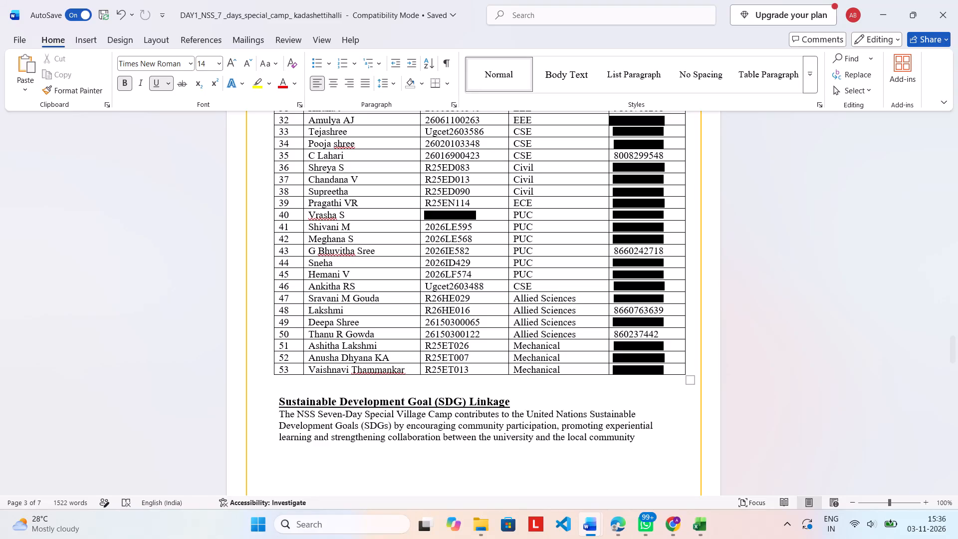
# Delete backward from the green SDG Linkage box to close the gap to the SDG introduction paragraph.
pyautogui.scroll(-3, 406, 316)
pyautogui.scroll(1, 406, 316)
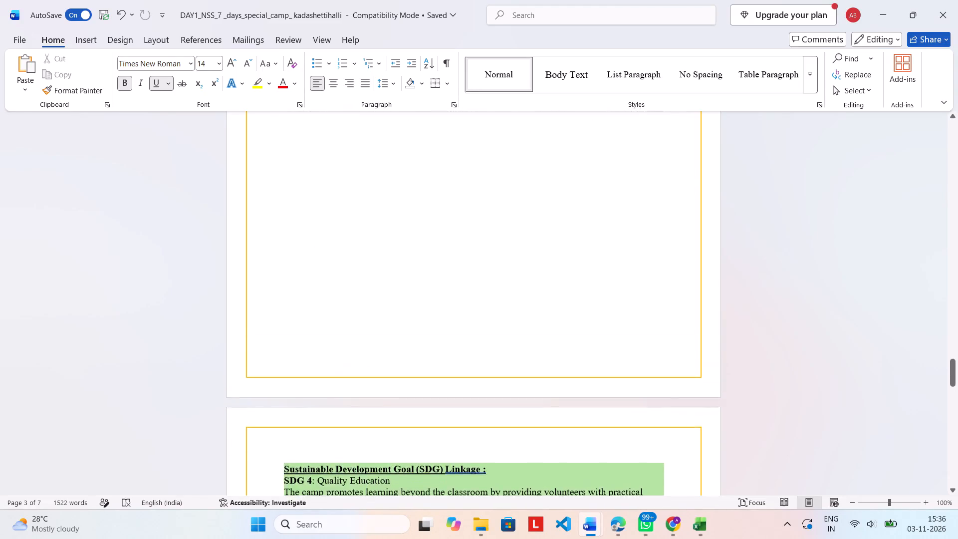
pyautogui.scroll(1, 406, 316)
pyautogui.scroll(-1, 406, 316)
pyautogui.click(286, 329)
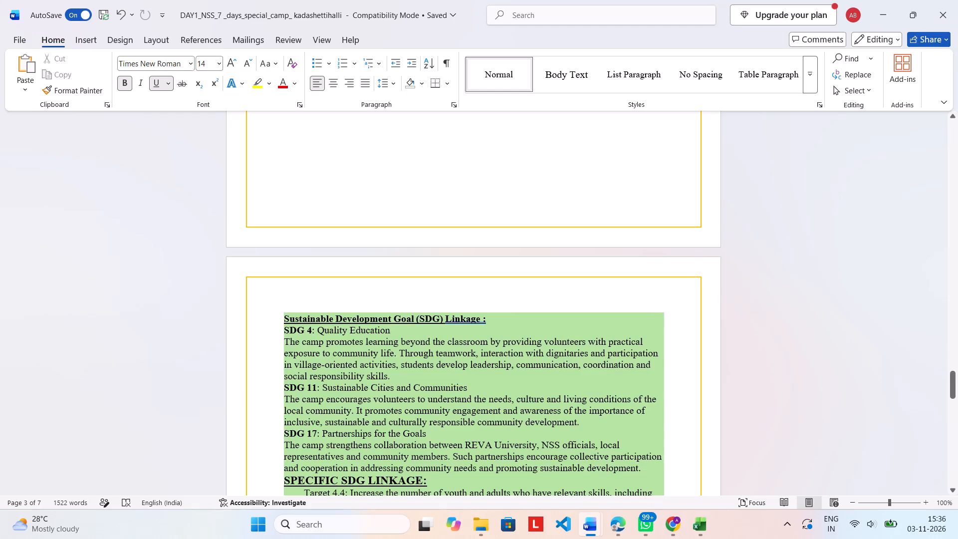
pyautogui.click(278, 314)
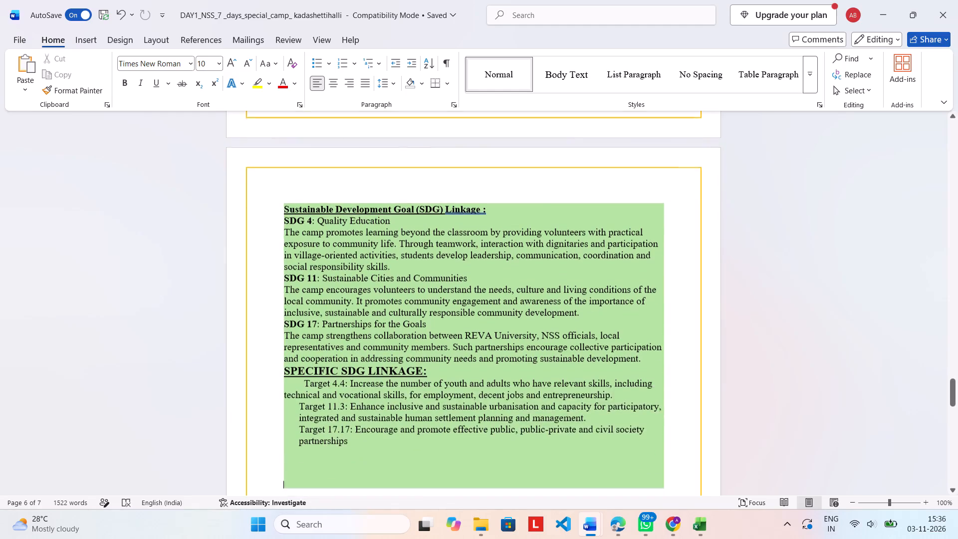
pyautogui.press('BackSpace')
pyautogui.press('BackSpace')
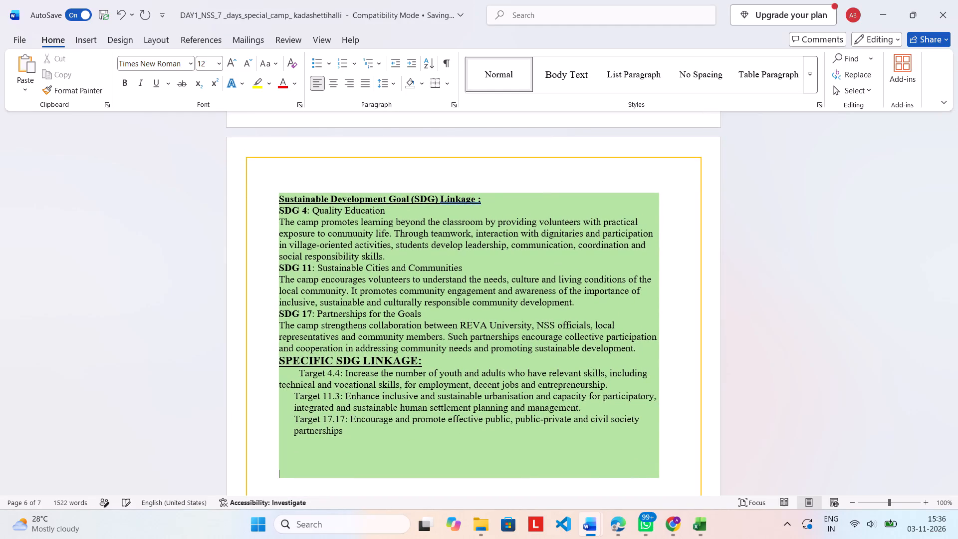
pyautogui.press('BackSpace')
pyautogui.press('BackSpace')
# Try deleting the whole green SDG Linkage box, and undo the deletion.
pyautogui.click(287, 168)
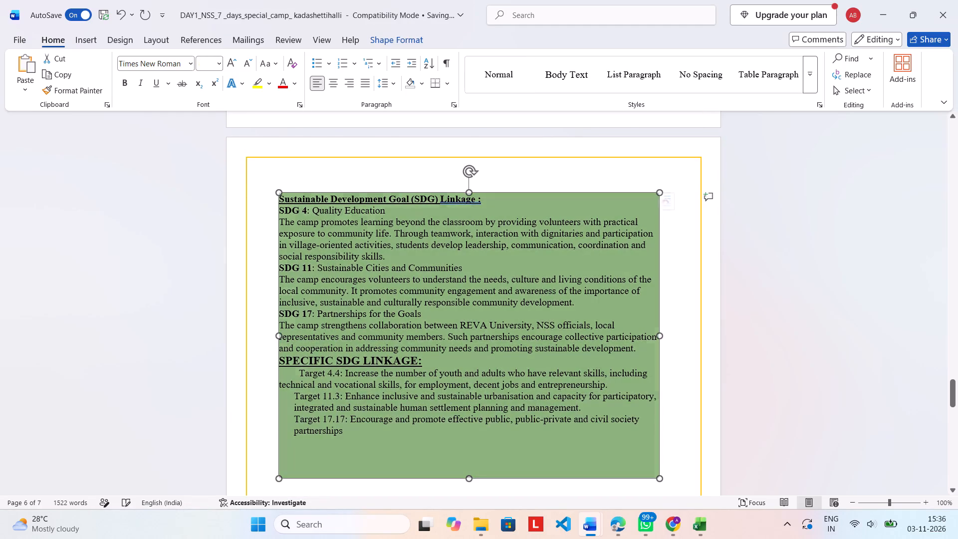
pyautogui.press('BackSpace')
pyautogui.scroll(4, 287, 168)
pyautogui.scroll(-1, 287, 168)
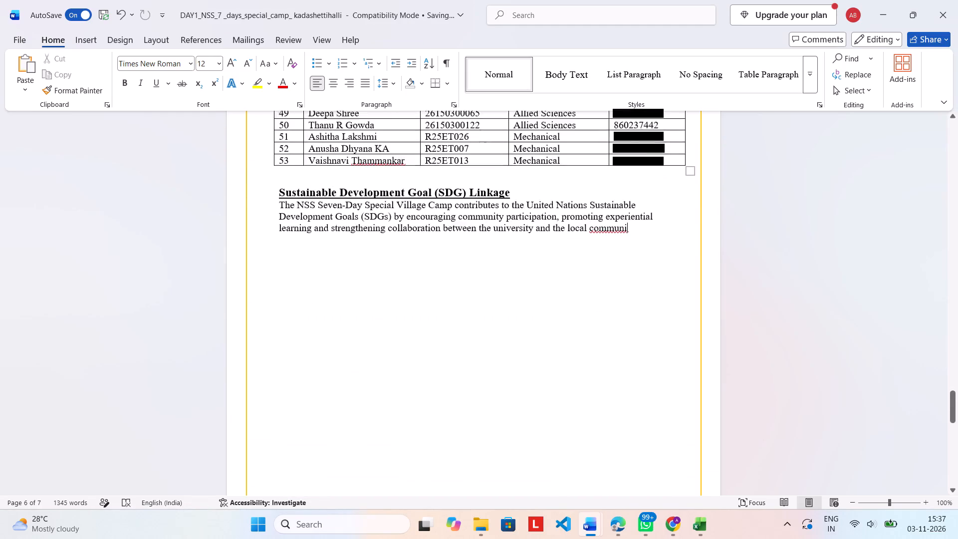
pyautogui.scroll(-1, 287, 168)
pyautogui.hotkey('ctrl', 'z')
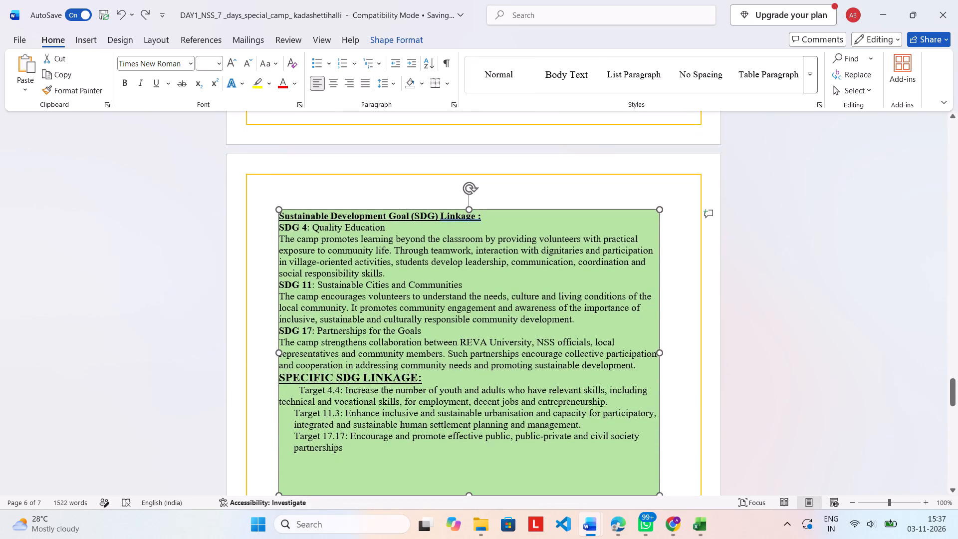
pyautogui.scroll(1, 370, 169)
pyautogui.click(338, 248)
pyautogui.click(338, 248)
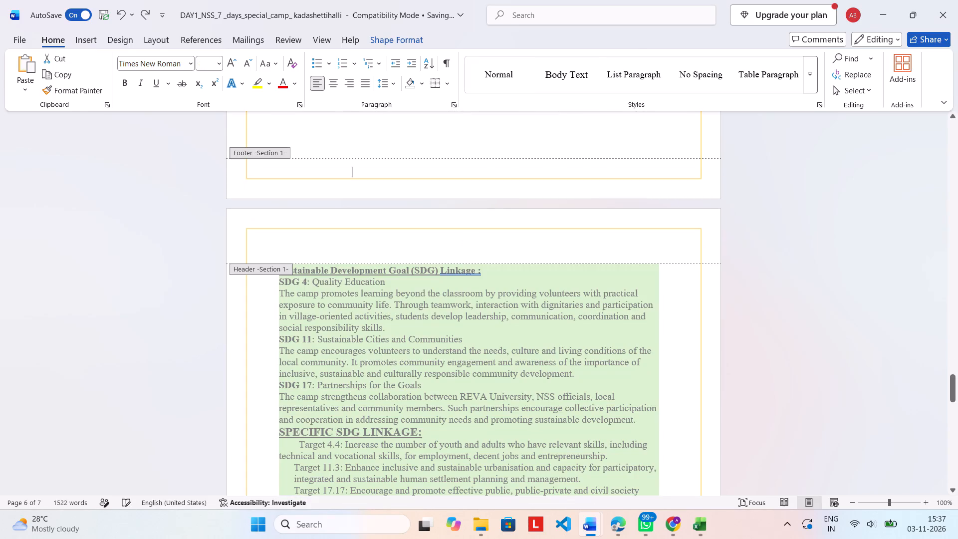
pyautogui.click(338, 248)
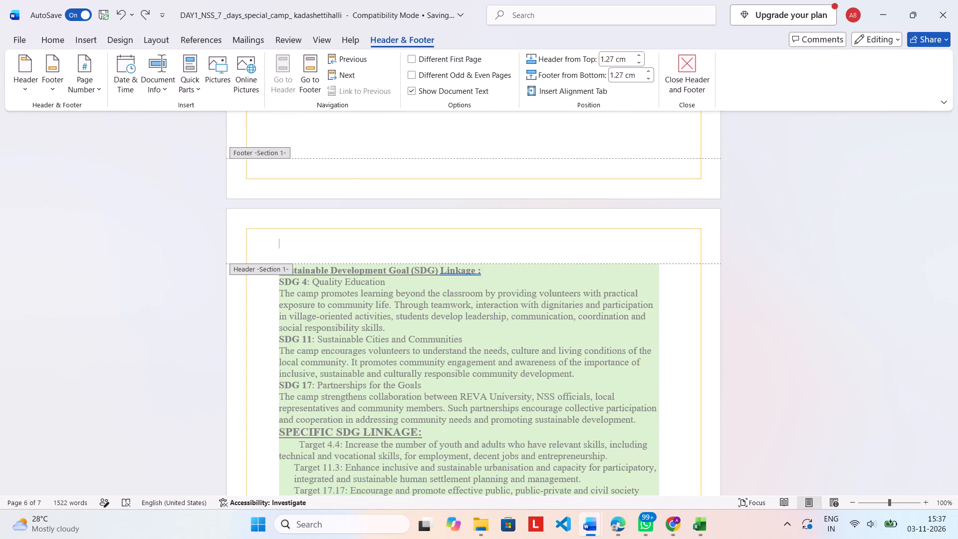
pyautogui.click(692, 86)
# Set the green SDG Linkage box's text wrapping to In Front of Text.
pyautogui.click(270, 278)
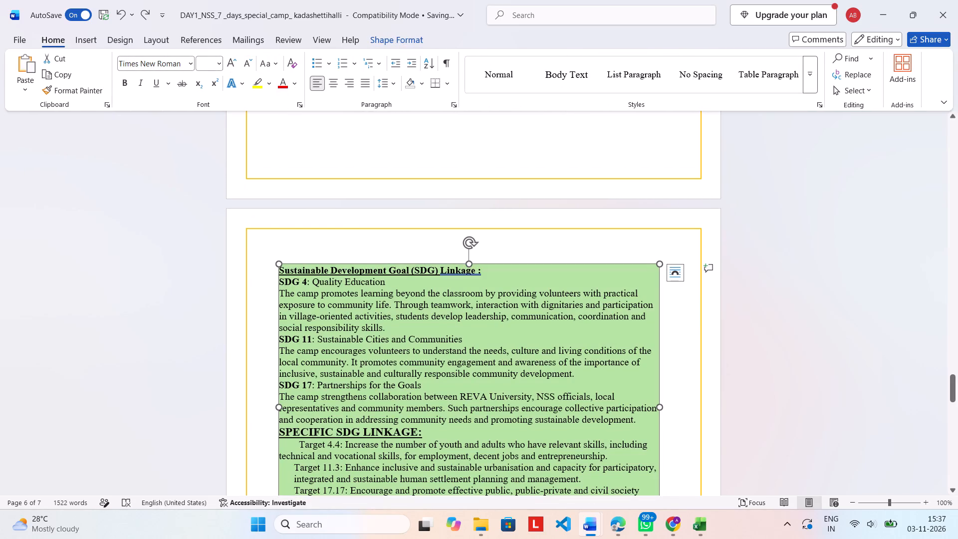
pyautogui.moveTo(317, 278); pyautogui.dragTo(322, 299)
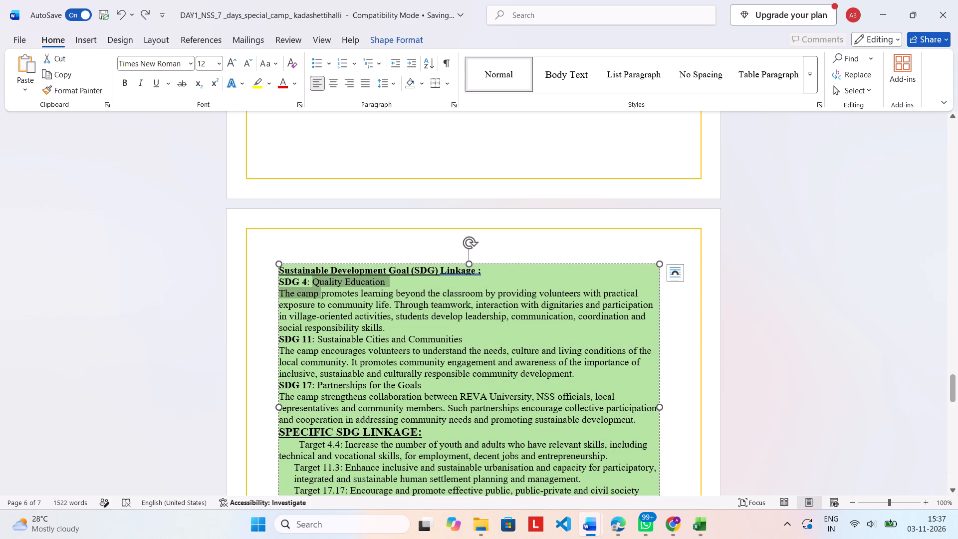
pyautogui.click(680, 271)
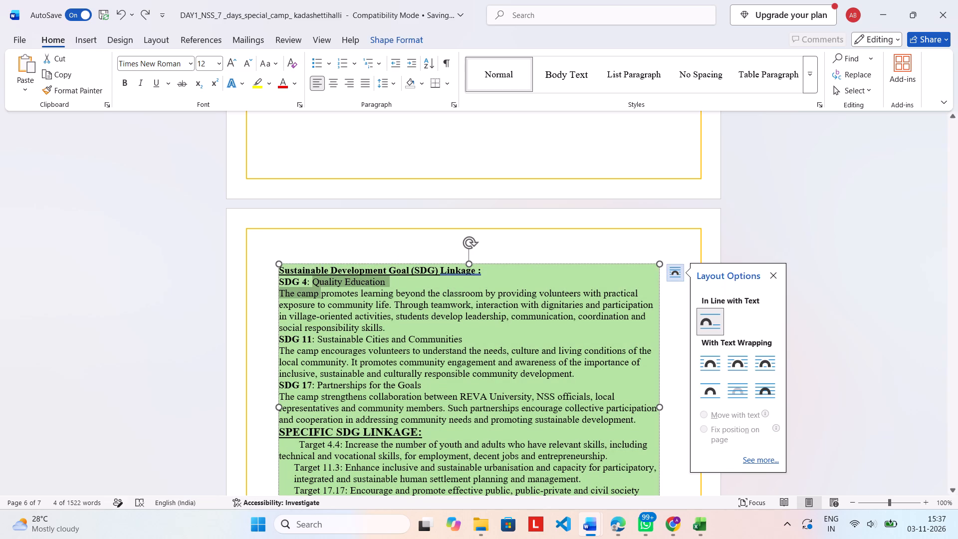
pyautogui.click(763, 386)
# Move the green SDG Linkage box directly below the SDG introduction paragraph, aligned with the text's left margin.
pyautogui.scroll(3, 373, 305)
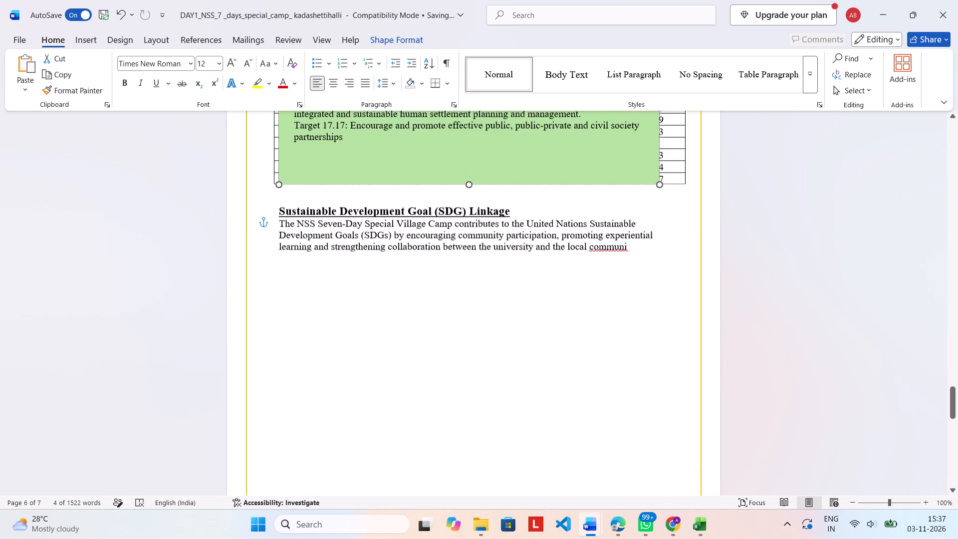
pyautogui.scroll(1, 373, 305)
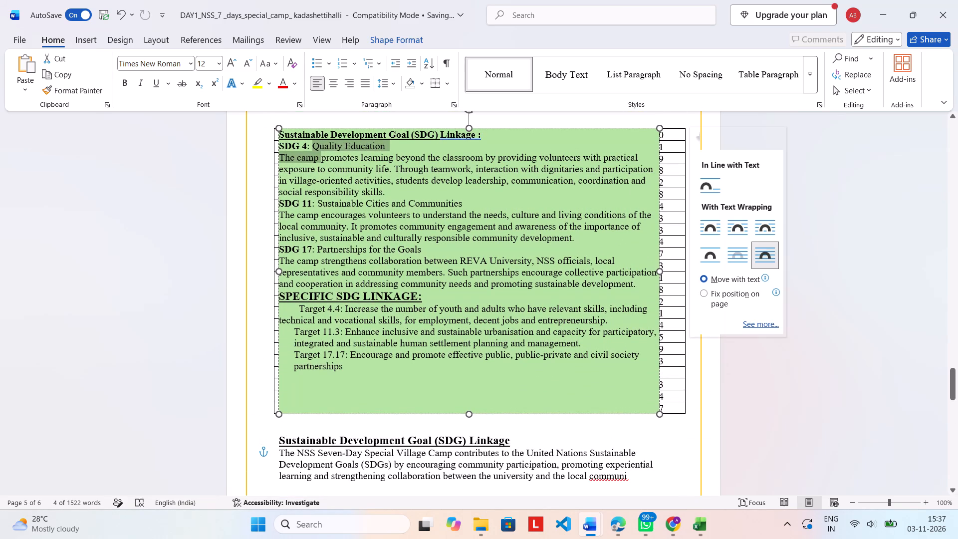
pyautogui.moveTo(575, 130); pyautogui.dragTo(540, 380)
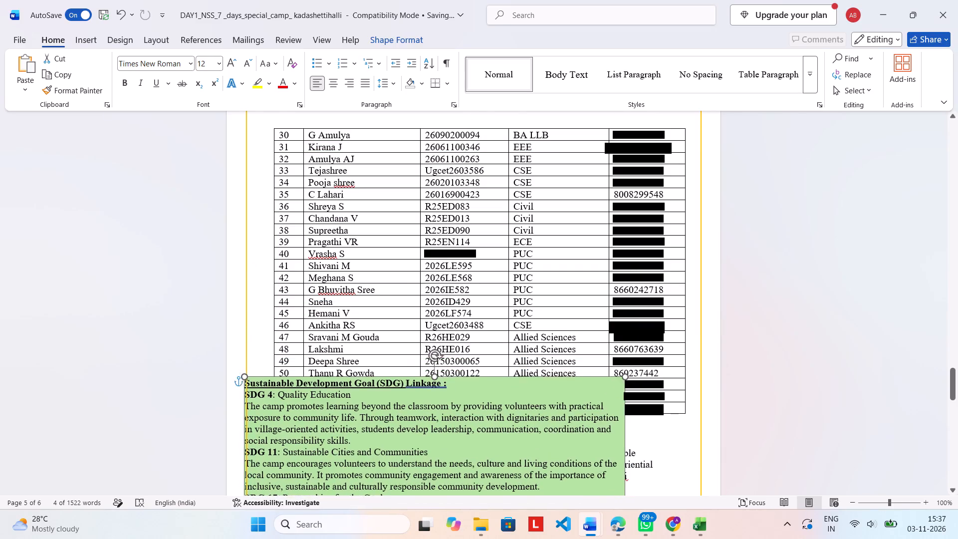
pyautogui.moveTo(540, 380); pyautogui.dragTo(542, 414)
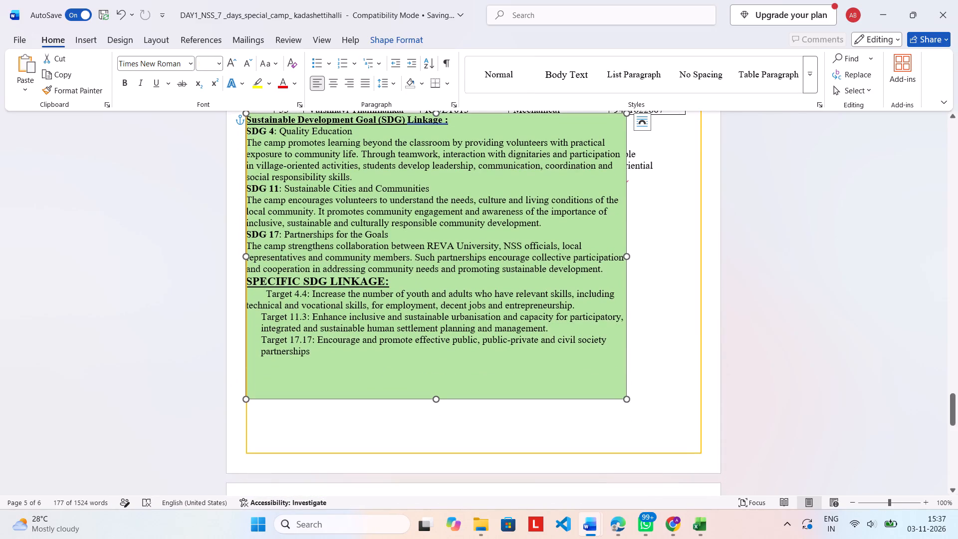
pyautogui.moveTo(556, 116); pyautogui.dragTo(596, 200)
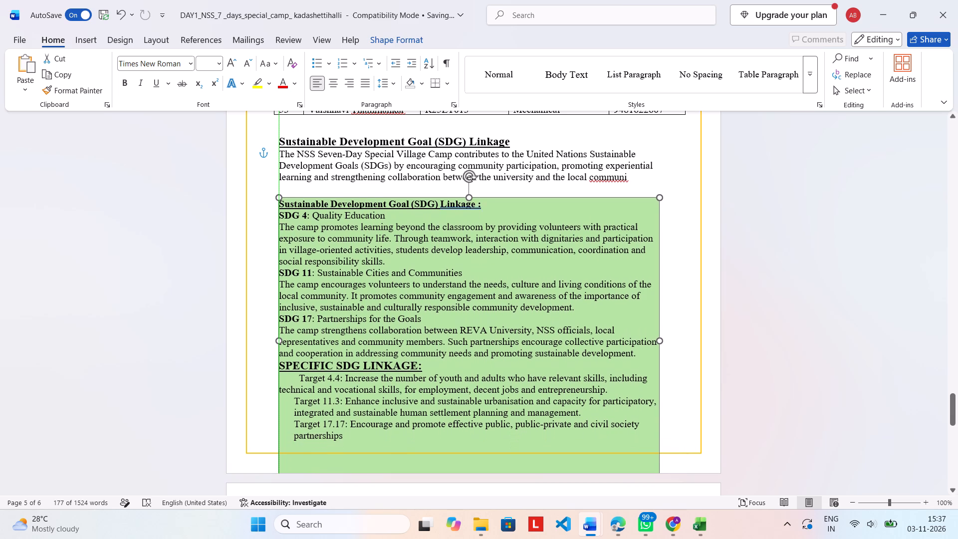
pyautogui.moveTo(596, 200); pyautogui.dragTo(596, 189)
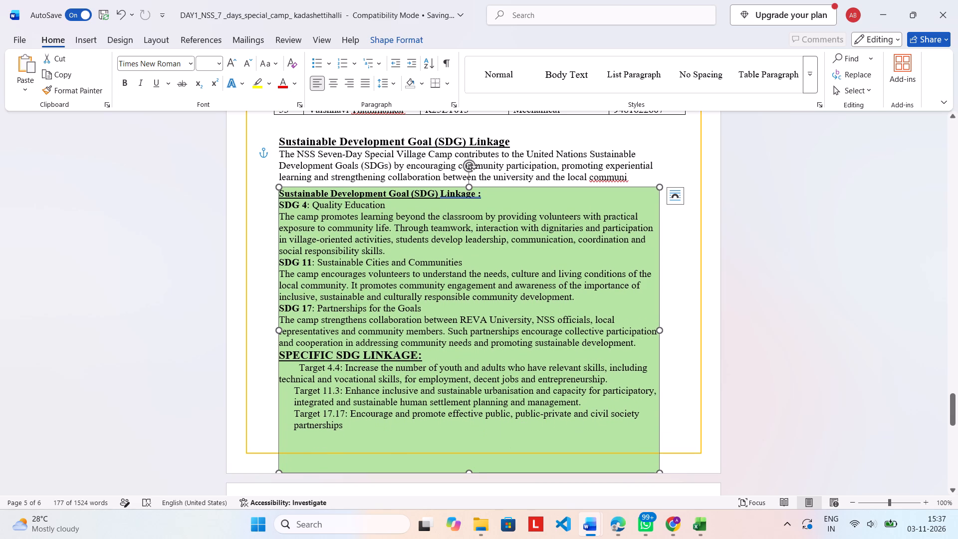
# Shorten the green SDG Linkage box from its bottom edge to end just below its last line, inside the page border.
pyautogui.moveTo(468, 470); pyautogui.dragTo(478, 416)
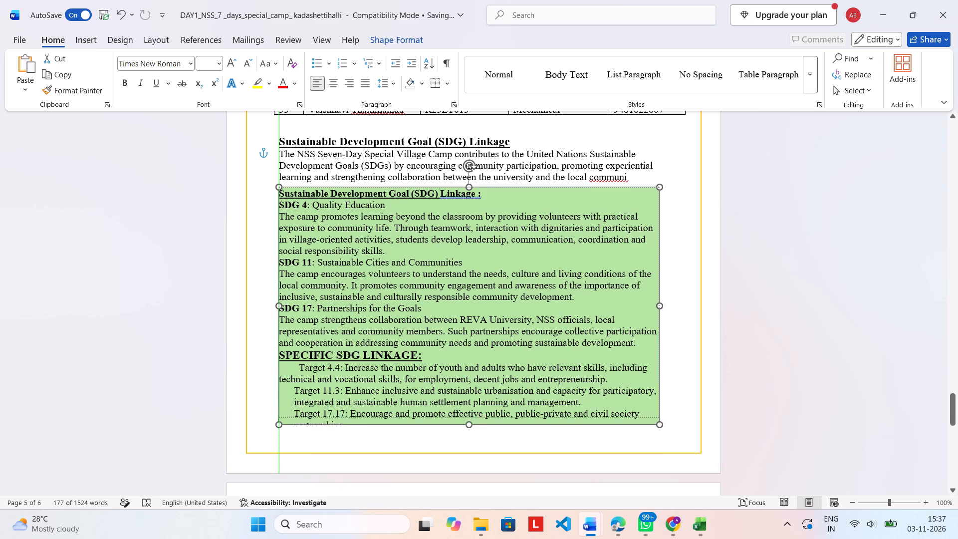
pyautogui.moveTo(478, 416); pyautogui.dragTo(480, 440)
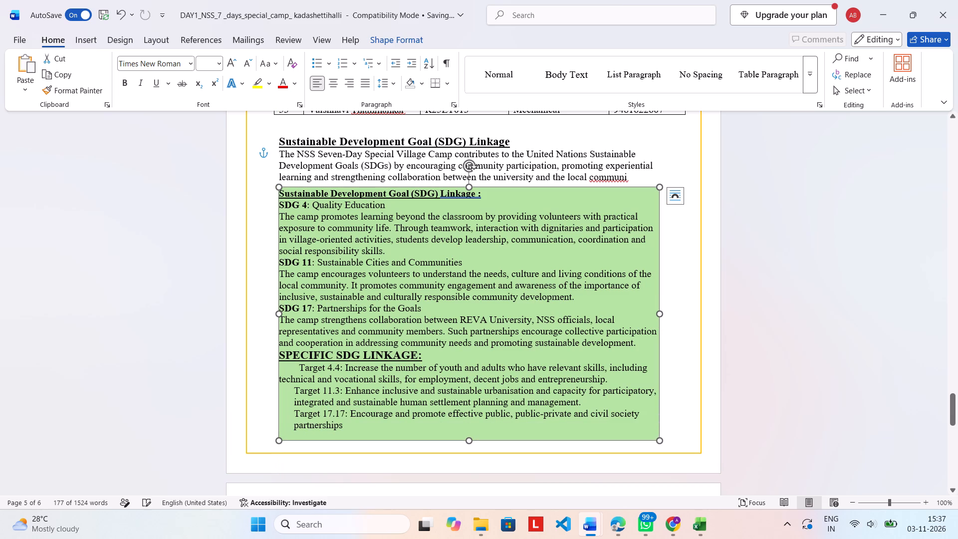
pyautogui.click(698, 285)
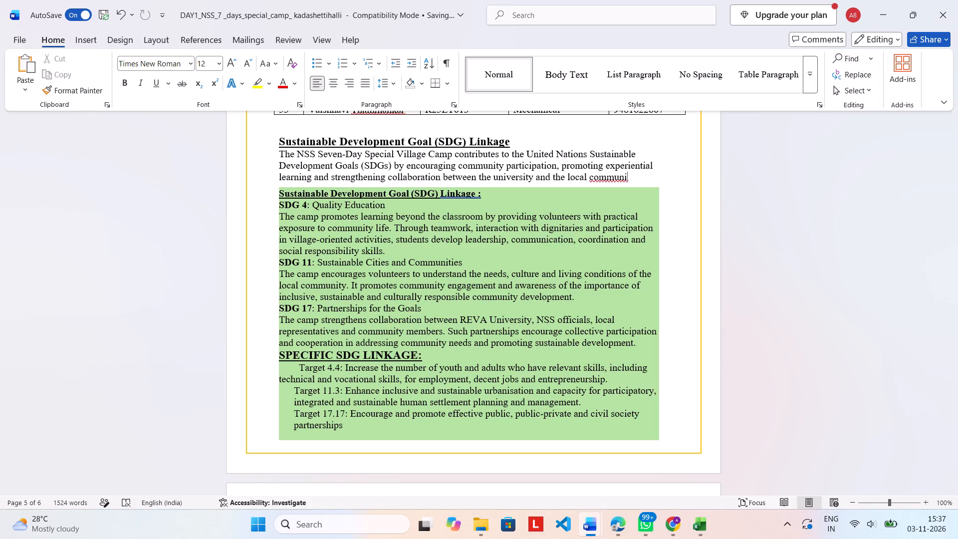
# Review the volunteer table above the SDG Linkage section.
pyautogui.scroll(2, 567, 223)
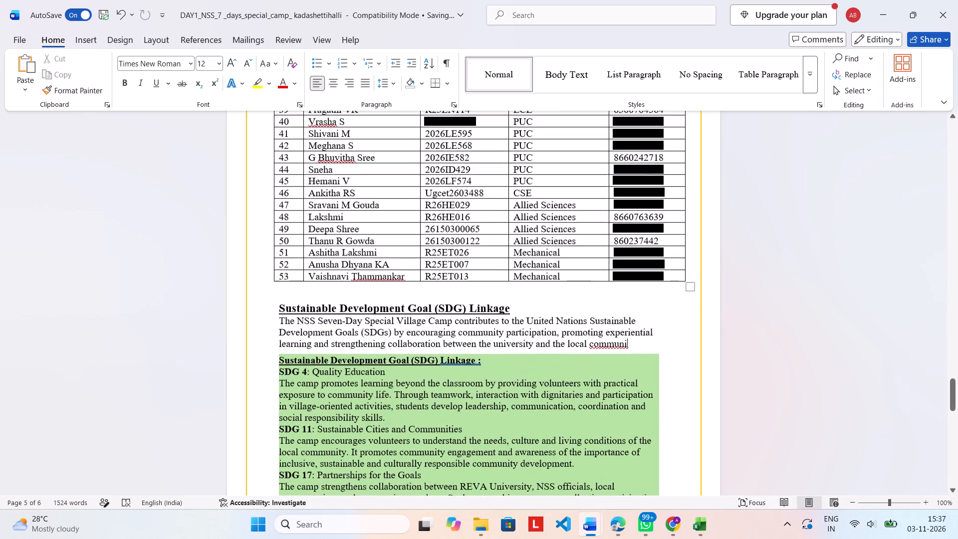
pyautogui.scroll(3, 567, 223)
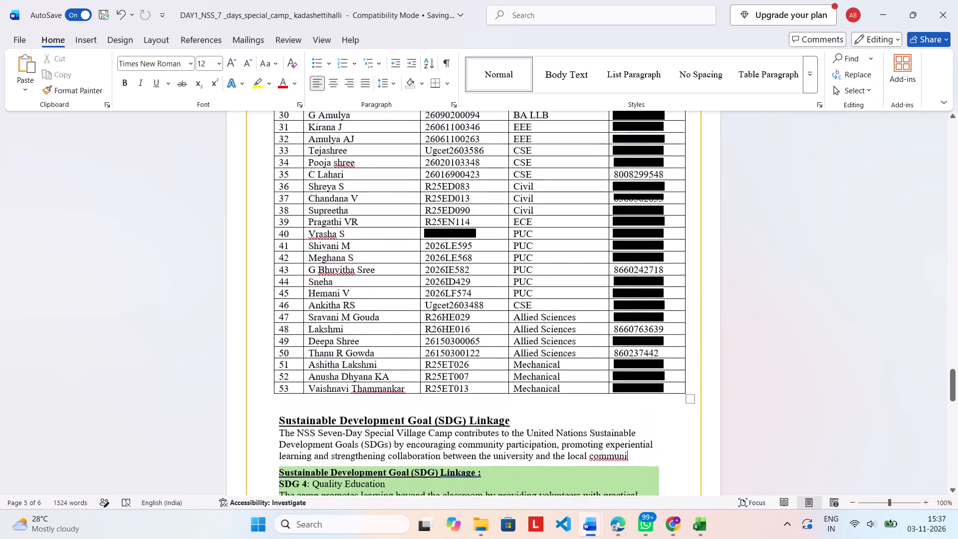
# Correct the village name in the Venue line on the first page to Kadashettihalli.
pyautogui.scroll(2, 567, 223)
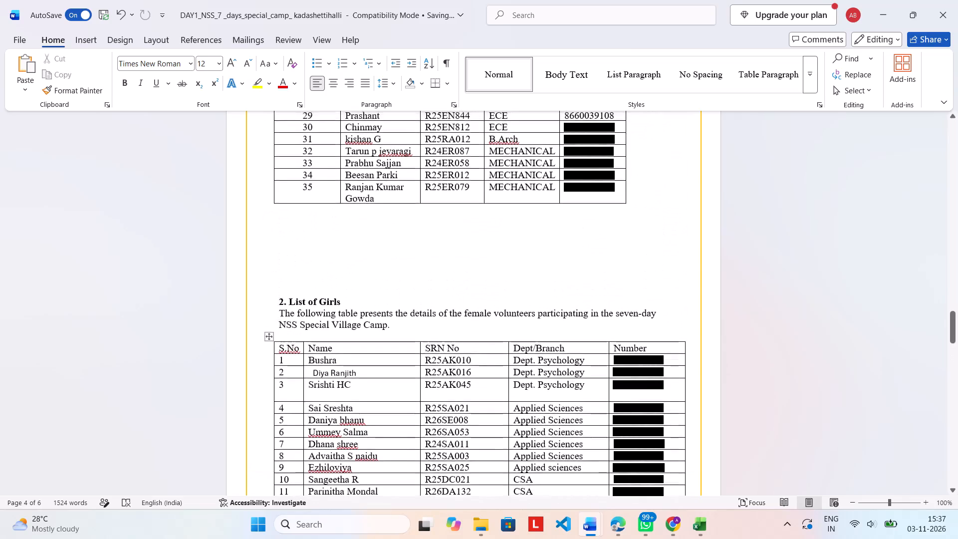
pyautogui.scroll(4, 567, 223)
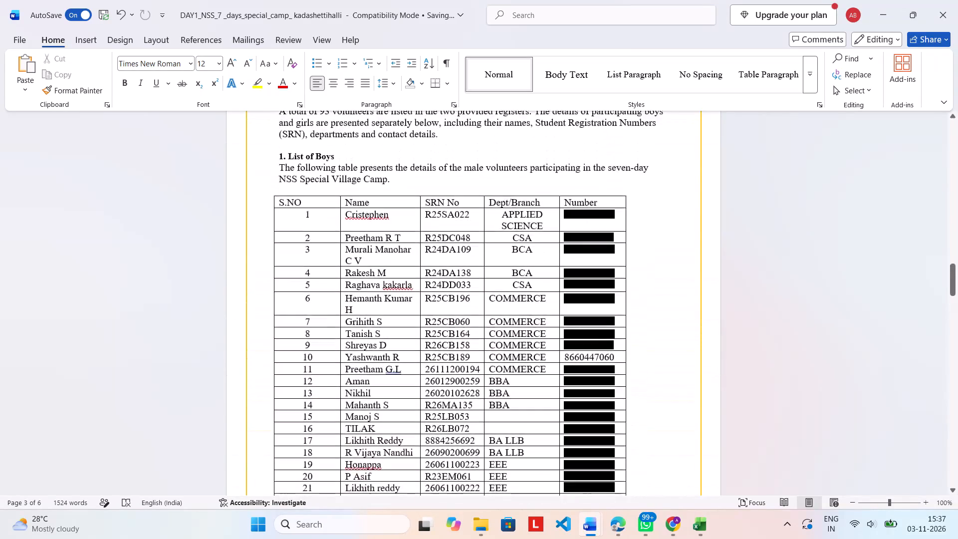
pyautogui.scroll(3, 567, 223)
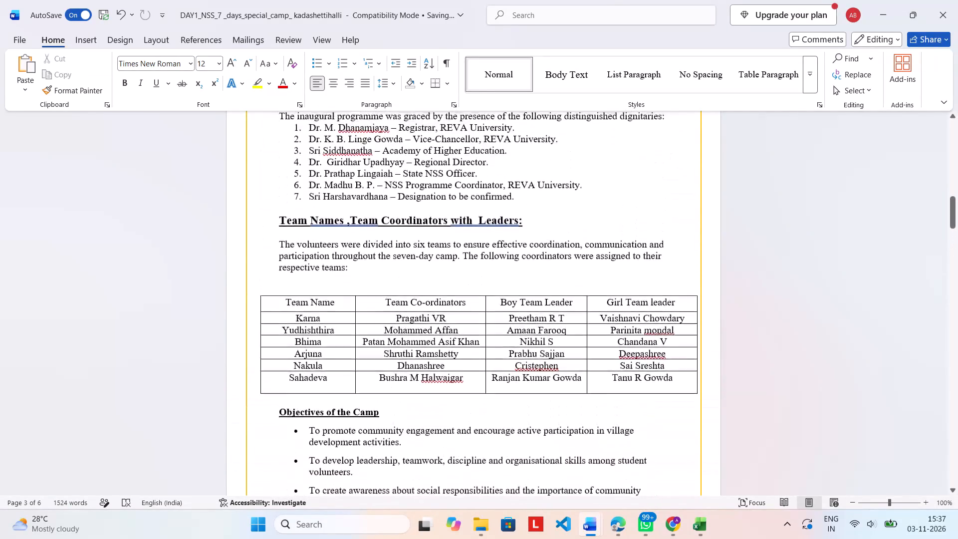
pyautogui.scroll(1, 567, 223)
pyautogui.scroll(3, 581, 276)
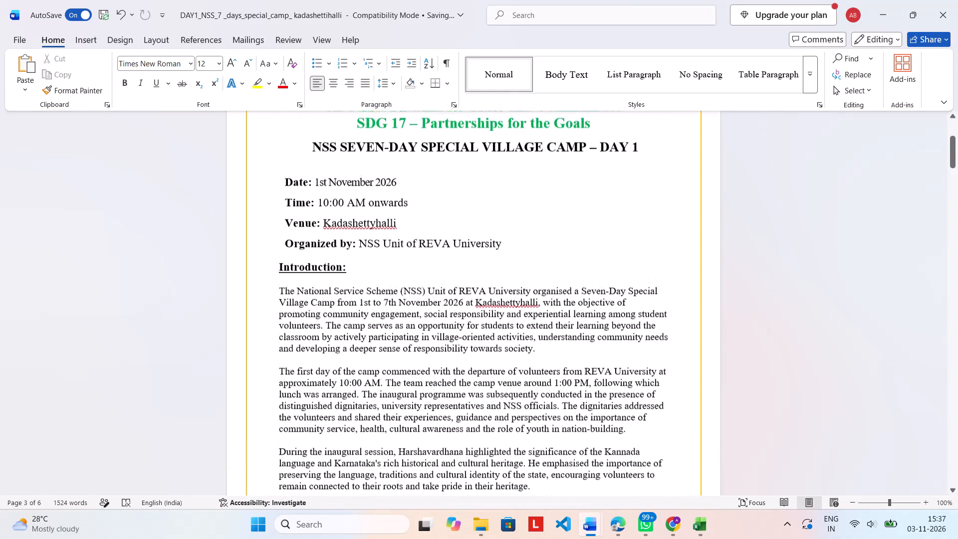
pyautogui.scroll(1, 581, 276)
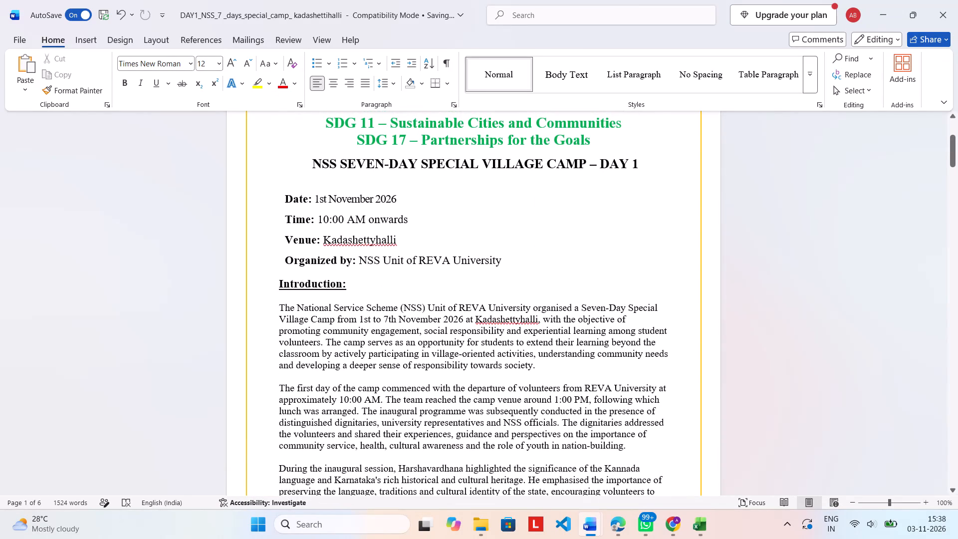
pyautogui.click(375, 239)
pyautogui.press('BackSpace')
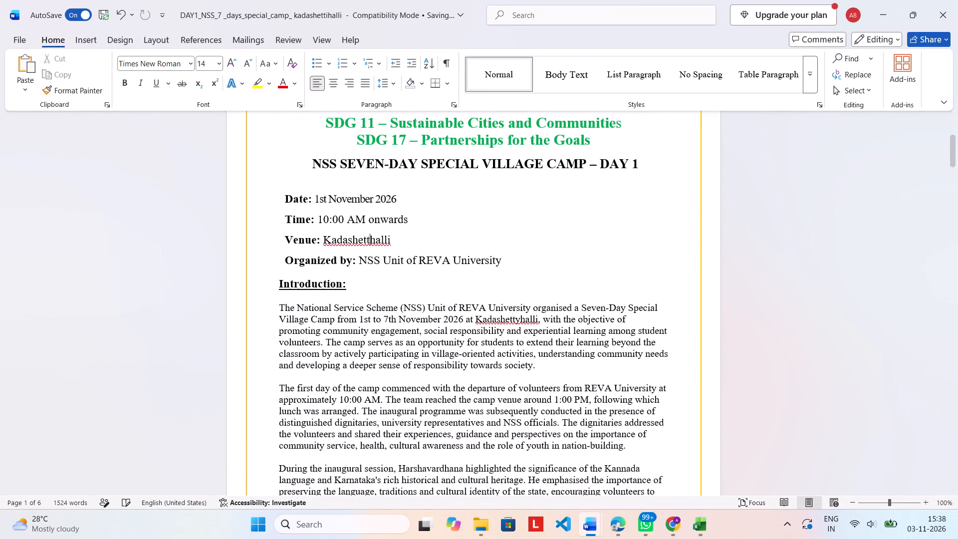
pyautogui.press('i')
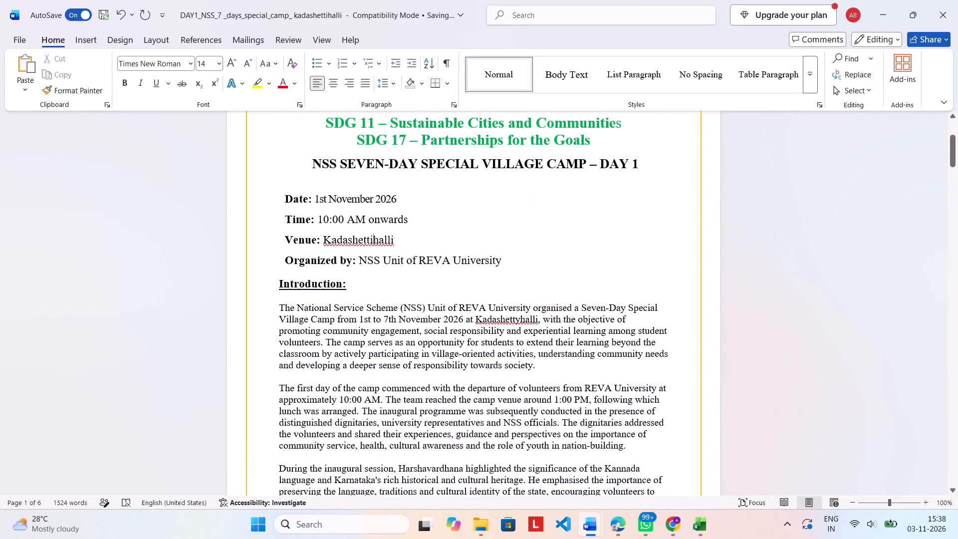
# Correct the village name in the first paragraph of the Introduction to Kadashettihalli.
pyautogui.click(518, 318)
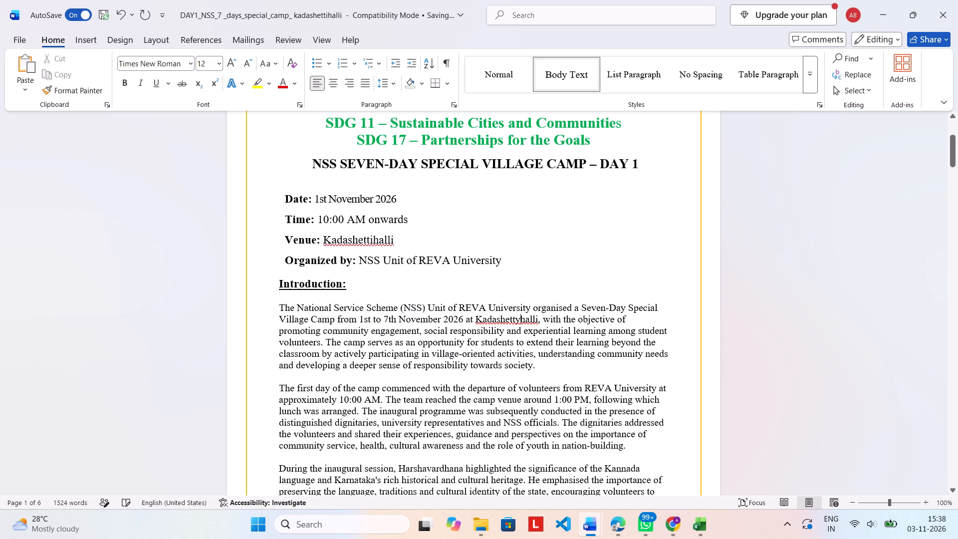
pyautogui.press('BackSpace')
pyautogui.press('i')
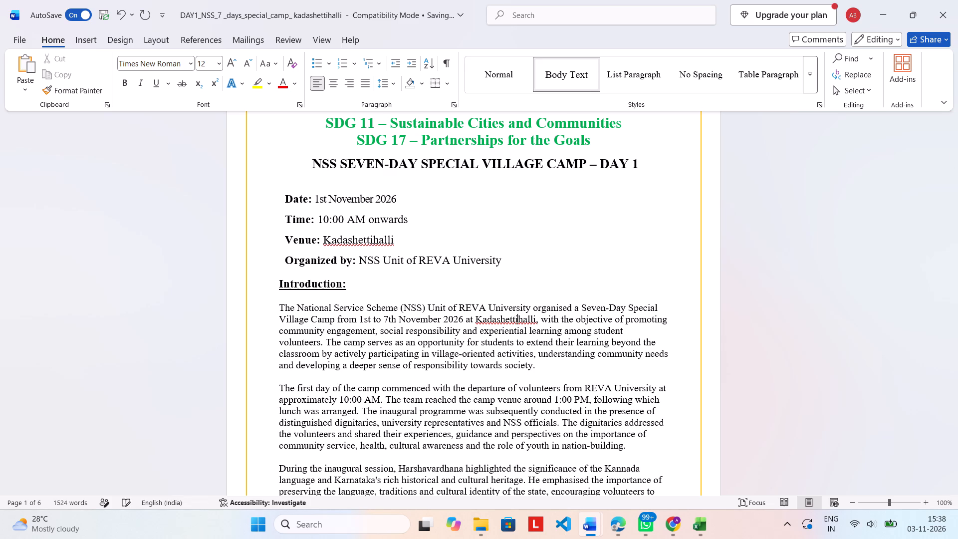
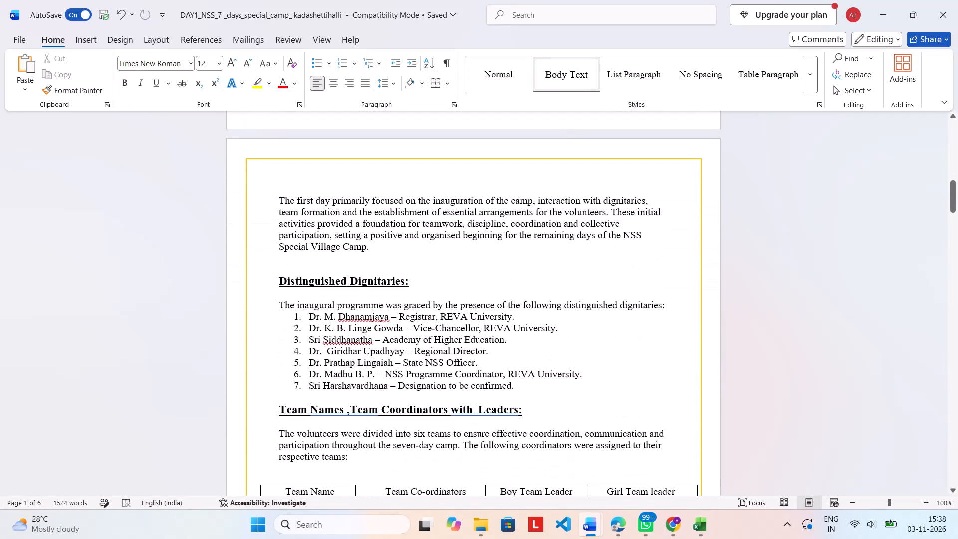
# Replace the placeholder "Designation to be confirmed" for the seventh entry in the Distinguished Dignitaries list with a designation starting with "R".
pyautogui.scroll(-2, 513, 287)
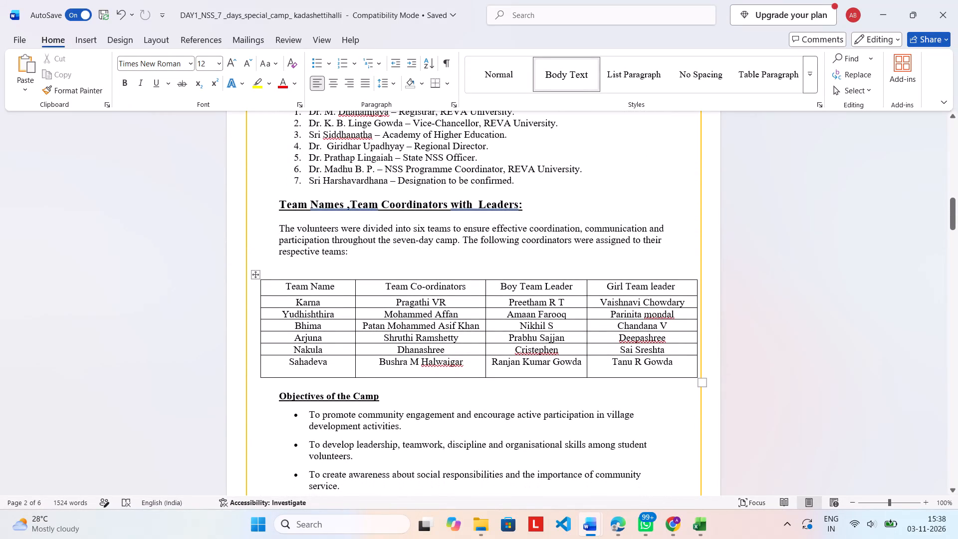
pyautogui.click(512, 181)
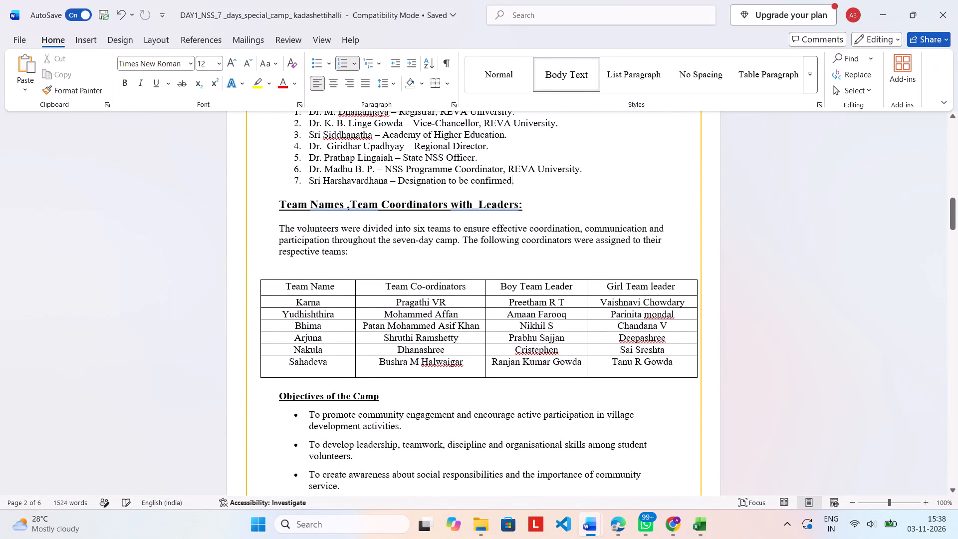
pyautogui.press('BackSpace')
pyautogui.press('BackSpace')
pyautogui.press('BackSpace')
pyautogui.press('BackSpace')
pyautogui.press('BackSpace')
pyautogui.press('BackSpace')
pyautogui.press('BackSpace')
pyautogui.press('BackSpace')
pyautogui.press('BackSpace')
pyautogui.press('BackSpace')
pyautogui.press('BackSpace')
pyautogui.press('BackSpace')
pyautogui.press('BackSpace')
pyautogui.press('BackSpace')
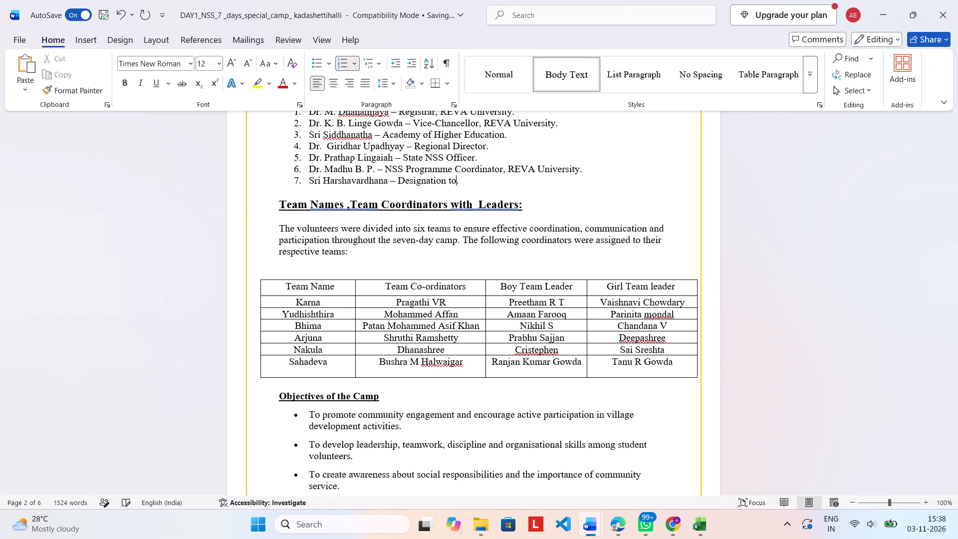
pyautogui.press('BackSpace')
pyautogui.press('BackSpace')
pyautogui.press('BackSpace')
pyautogui.press('BackSpace')
pyautogui.press('BackSpace')
pyautogui.press('BackSpace')
pyautogui.press('BackSpace')
pyautogui.press('BackSpace')
pyautogui.press('BackSpace')
pyautogui.press('BackSpace')
pyautogui.press('BackSpace')
pyautogui.press('BackSpace')
pyautogui.press('BackSpace')
pyautogui.press('BackSpace')
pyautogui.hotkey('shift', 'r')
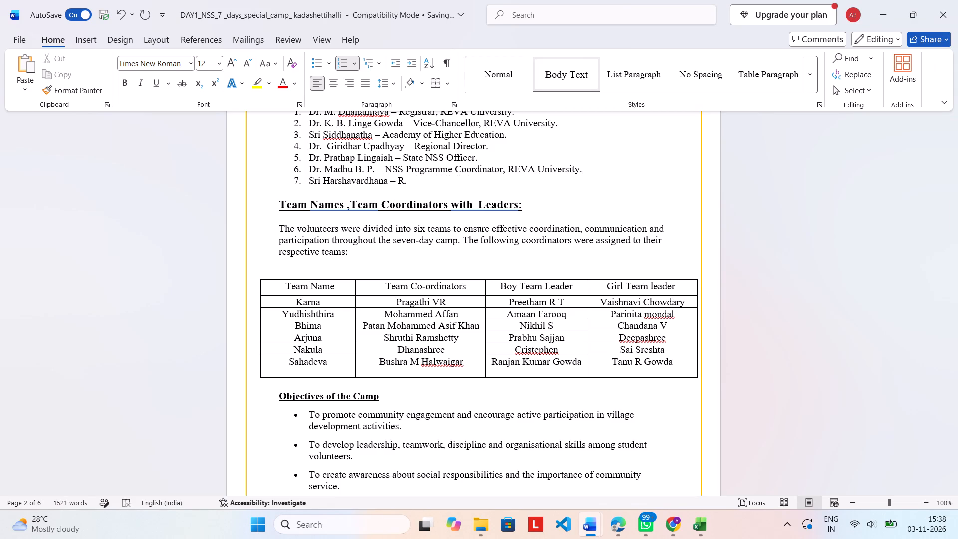
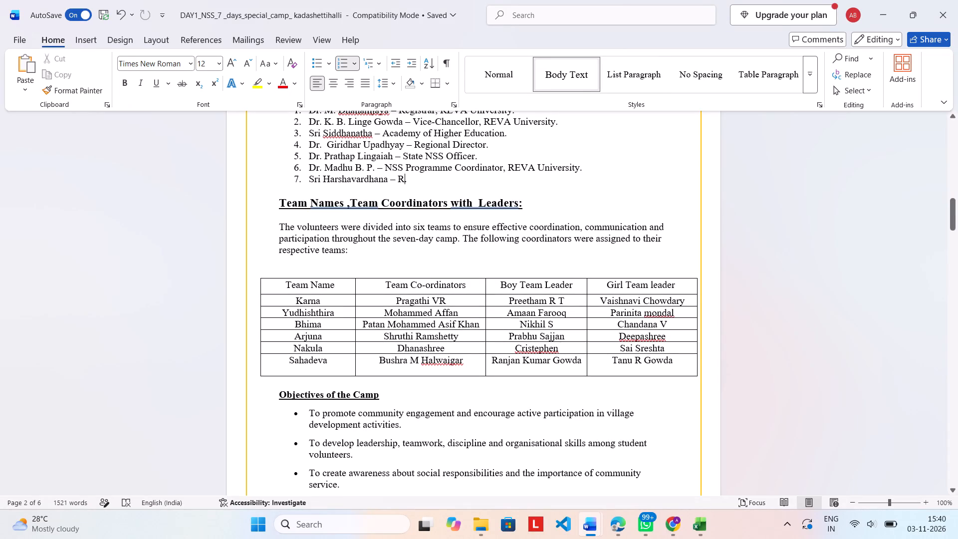
# Complete the seventh dignitary's designation as "Respurce person" and go back through the text to correct the misspelt first word.
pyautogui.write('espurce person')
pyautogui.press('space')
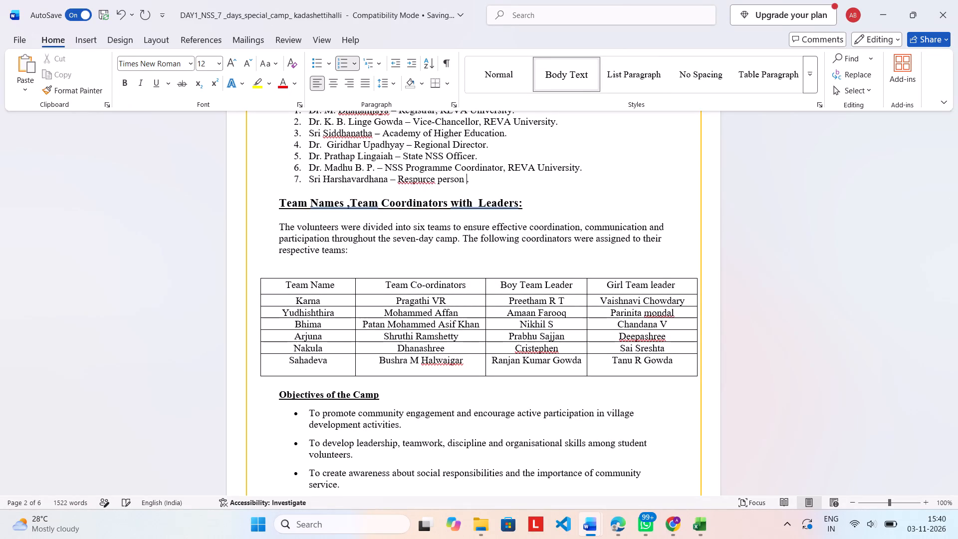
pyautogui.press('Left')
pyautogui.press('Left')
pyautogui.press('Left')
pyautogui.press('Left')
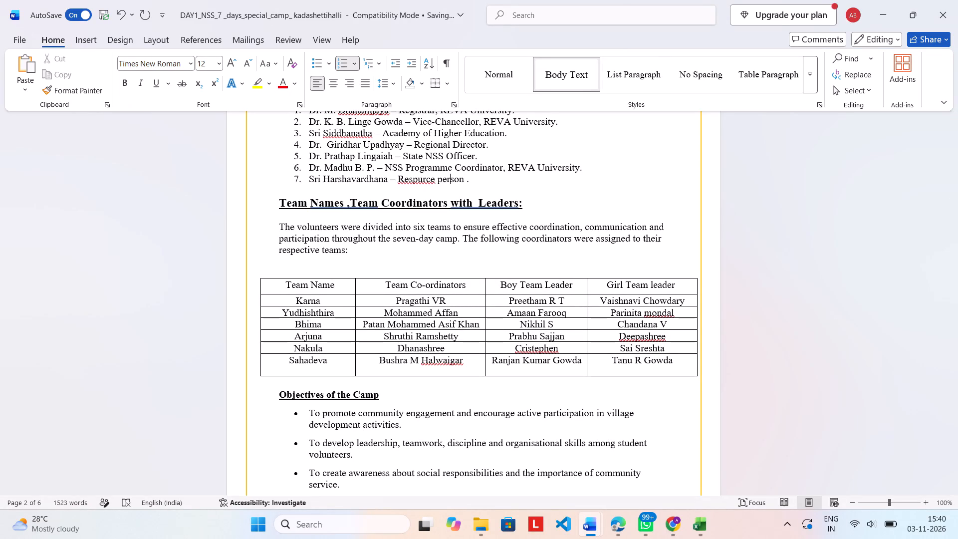
# Correct the misspelled word to "Resource" in the seventh entry of the Distinguished Dignitaries list.
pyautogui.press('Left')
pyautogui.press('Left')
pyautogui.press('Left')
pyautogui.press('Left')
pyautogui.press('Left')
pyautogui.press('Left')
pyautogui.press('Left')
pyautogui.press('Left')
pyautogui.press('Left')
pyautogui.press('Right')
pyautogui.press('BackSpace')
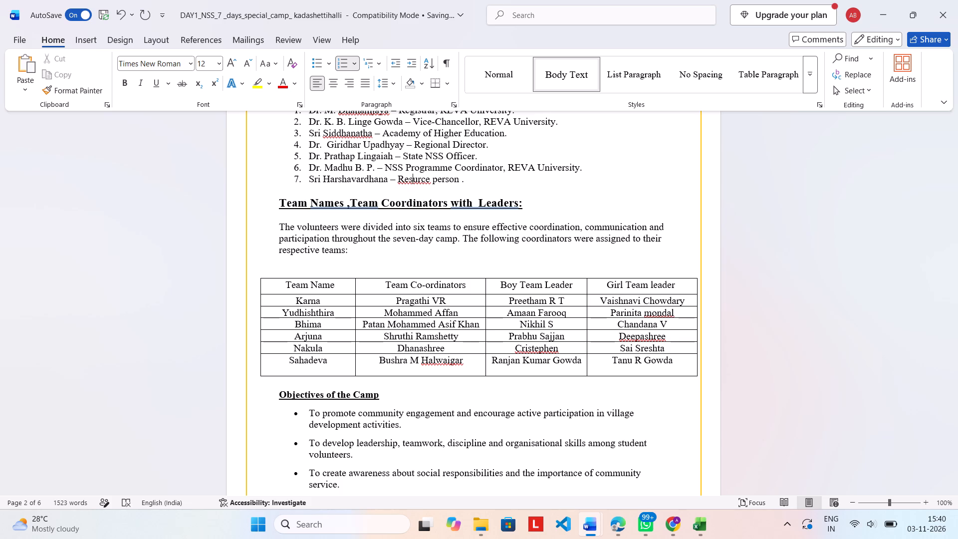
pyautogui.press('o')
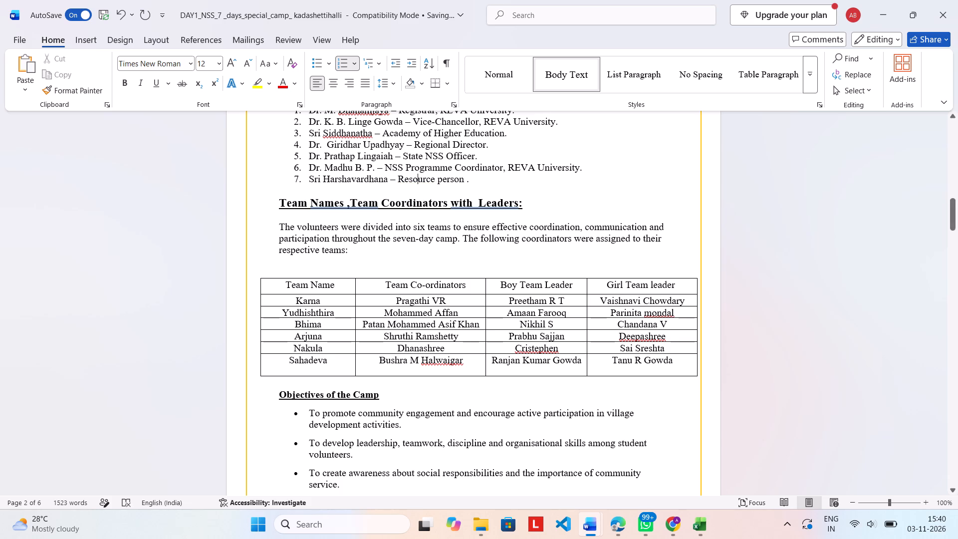
# Review the whole report from the title page to the Coordinators section, checking the layout of text, tables and the SDG Linkage box.
pyautogui.scroll(3, 561, 203)
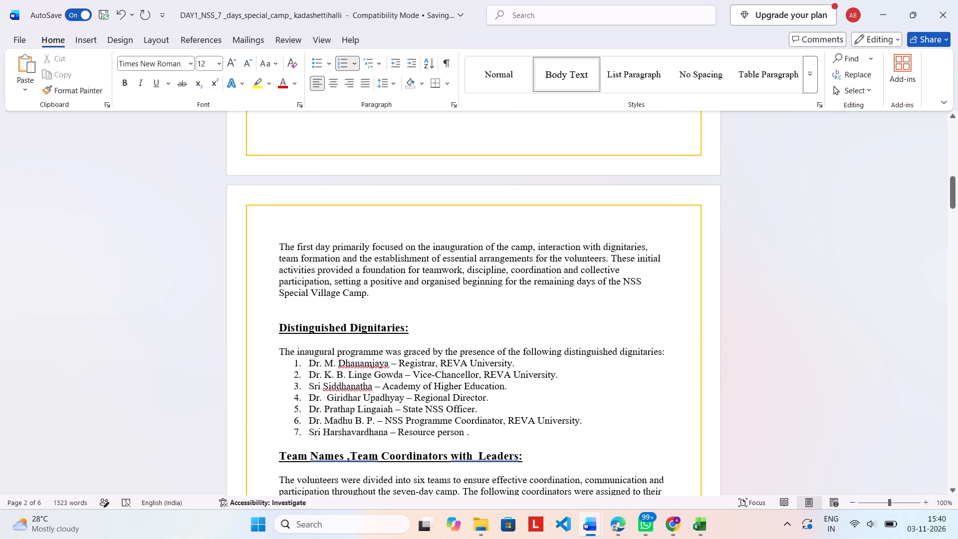
pyautogui.scroll(4, 561, 203)
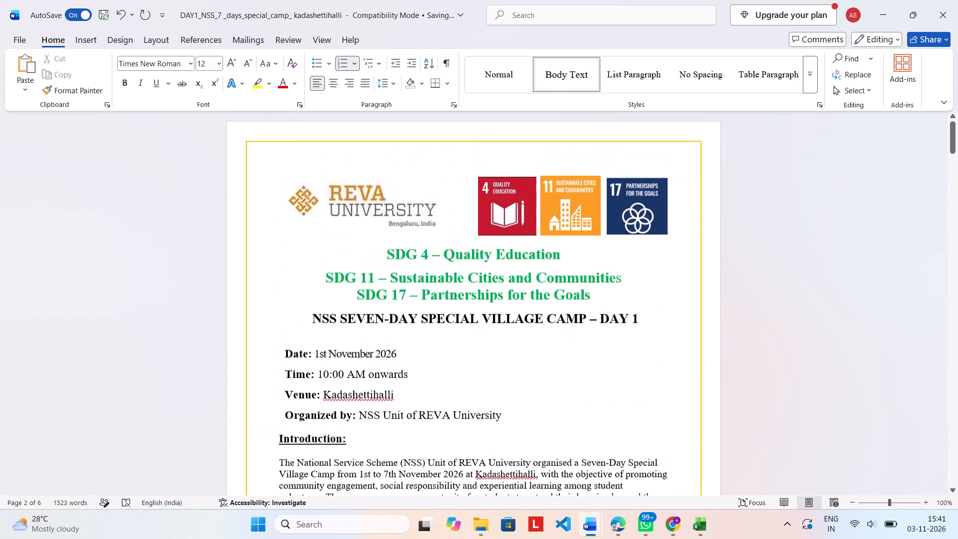
pyautogui.scroll(-11, 561, 203)
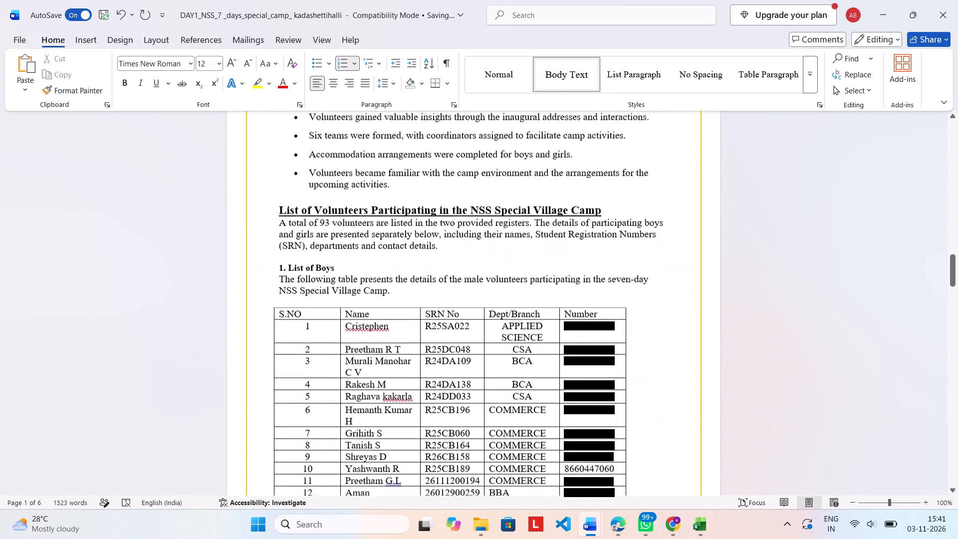
pyautogui.scroll(-2, 561, 203)
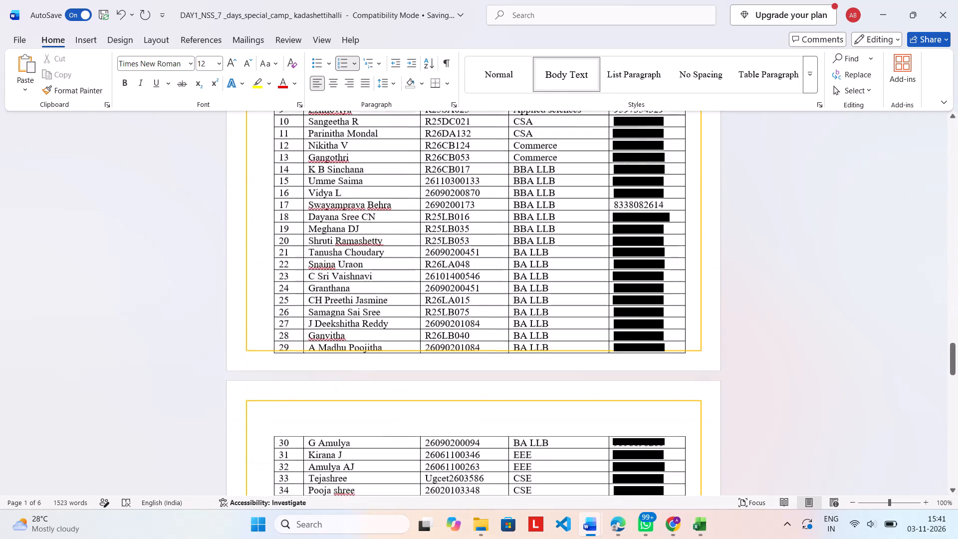
pyautogui.scroll(-2, 561, 203)
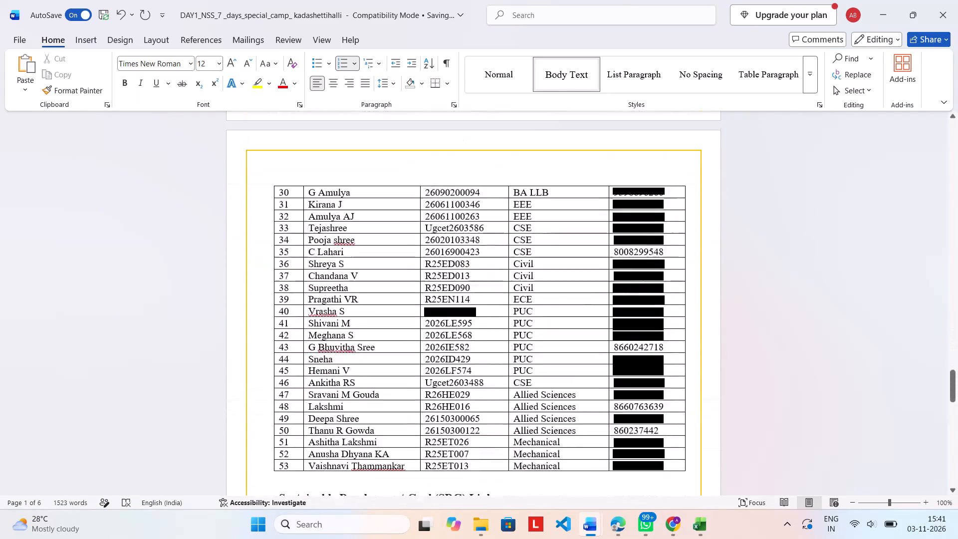
pyautogui.scroll(-2, 561, 203)
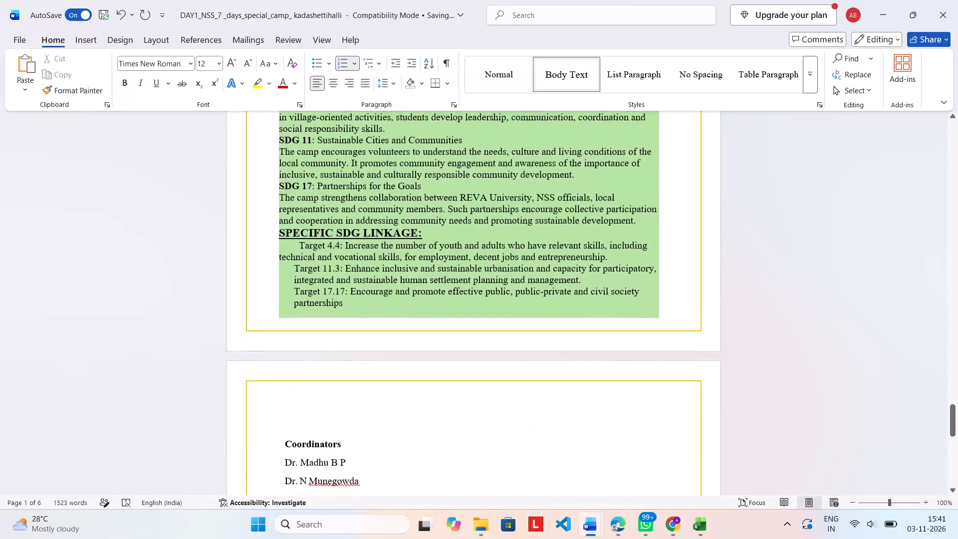
pyautogui.scroll(-2, 561, 203)
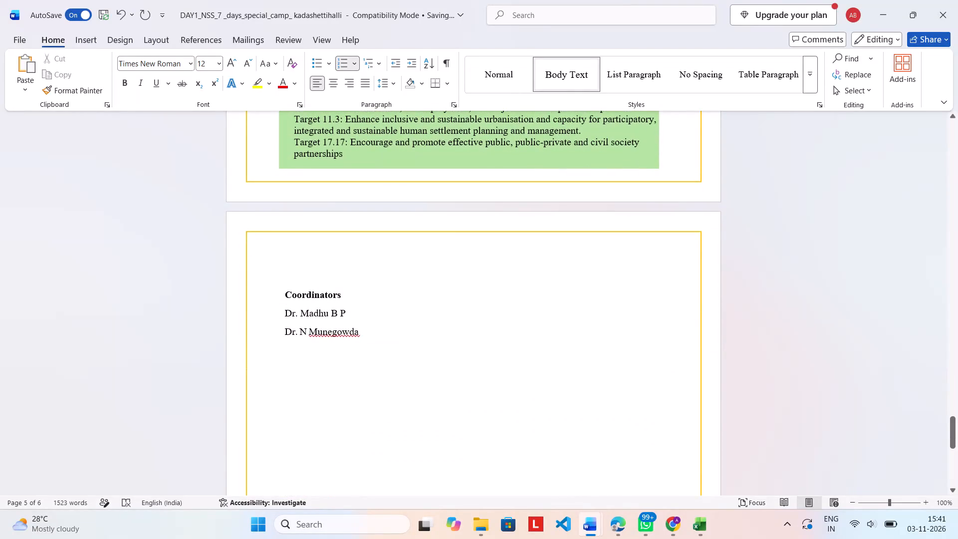
pyautogui.scroll(3, 561, 203)
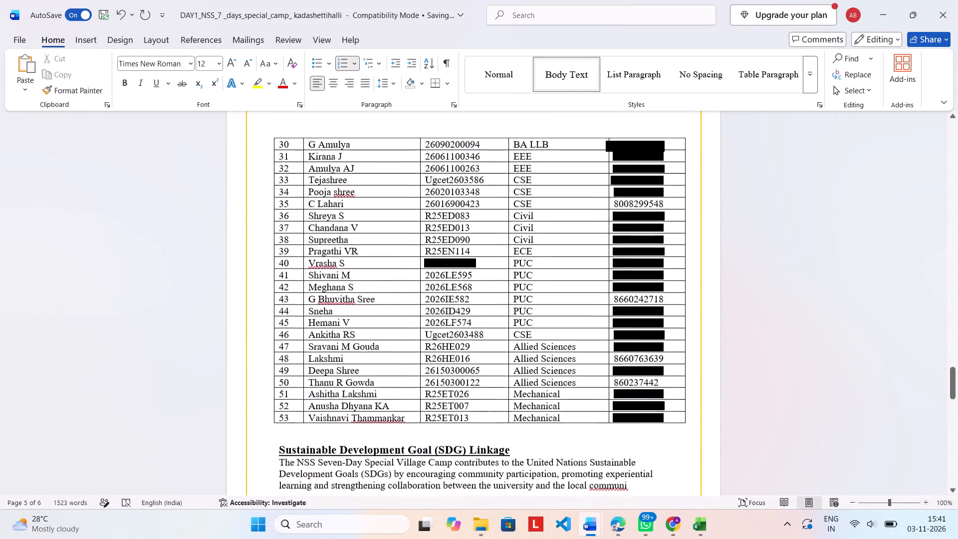
pyautogui.scroll(16, 561, 203)
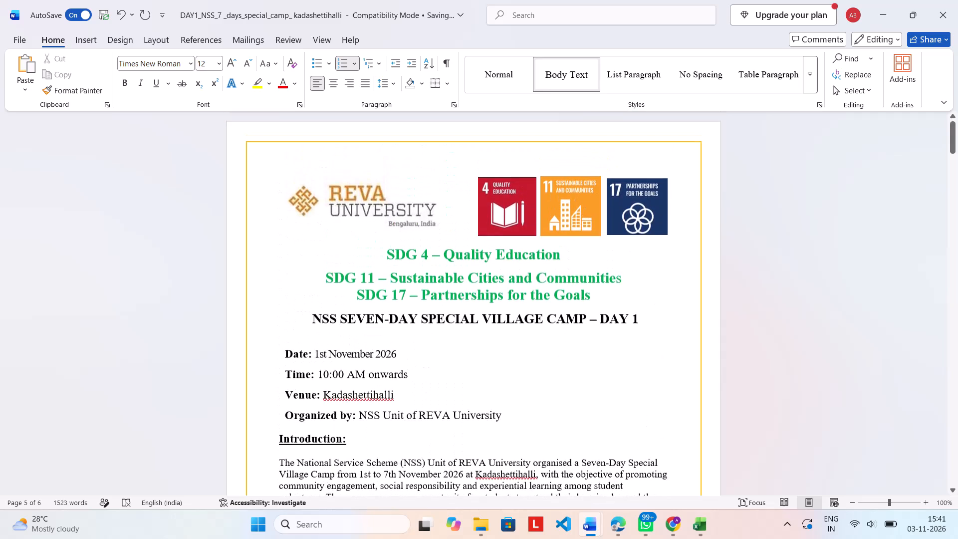
pyautogui.scroll(-2, 561, 203)
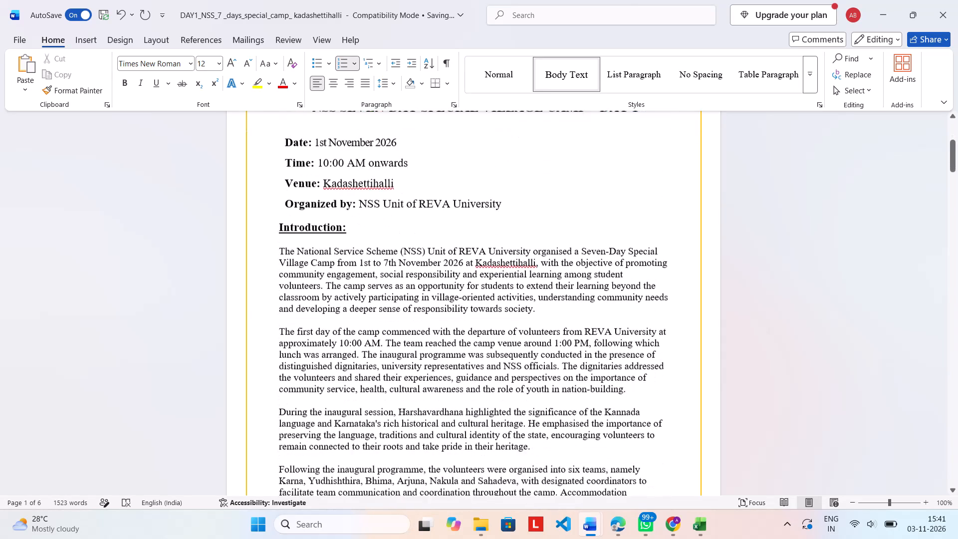
pyautogui.scroll(1, 561, 203)
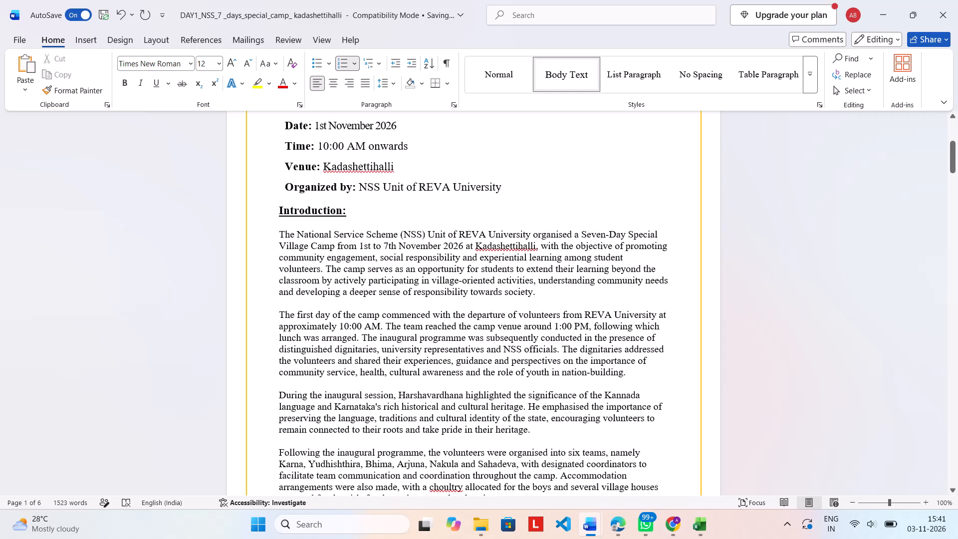
# Proofread the report from the Introduction through the dignitaries, team table, camp objectives and Day 1 outcomes to the List of Boys table.
pyautogui.scroll(-1, 561, 203)
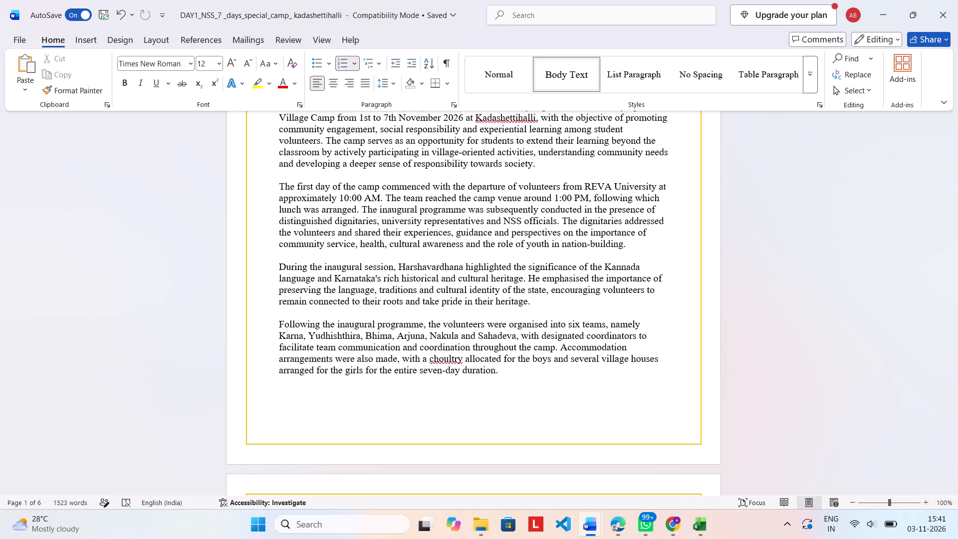
pyautogui.scroll(-2, 561, 203)
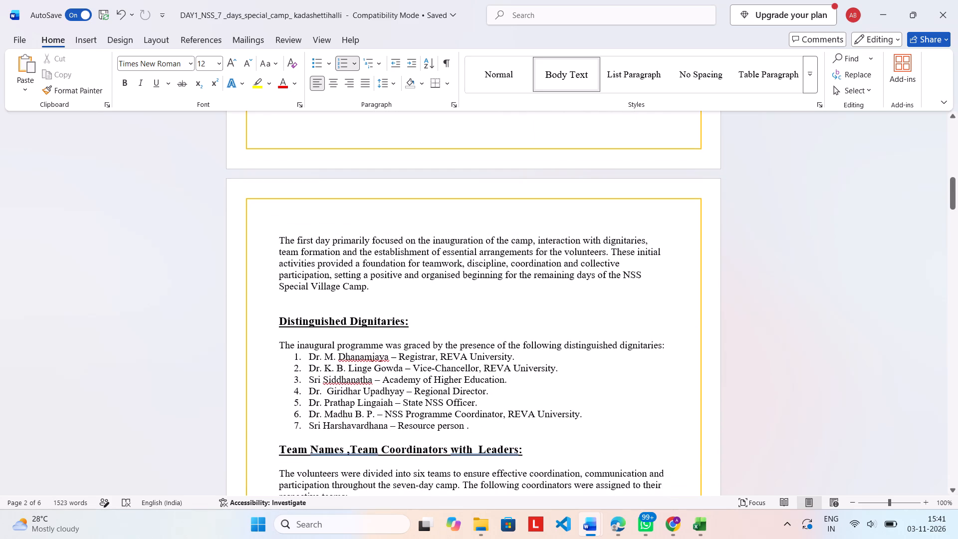
pyautogui.scroll(-2, 561, 203)
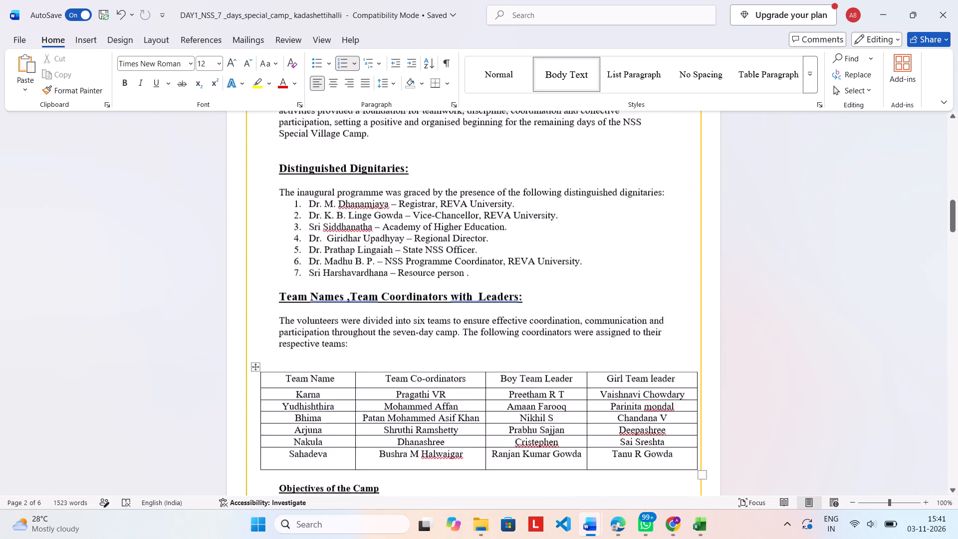
pyautogui.scroll(-4, 561, 203)
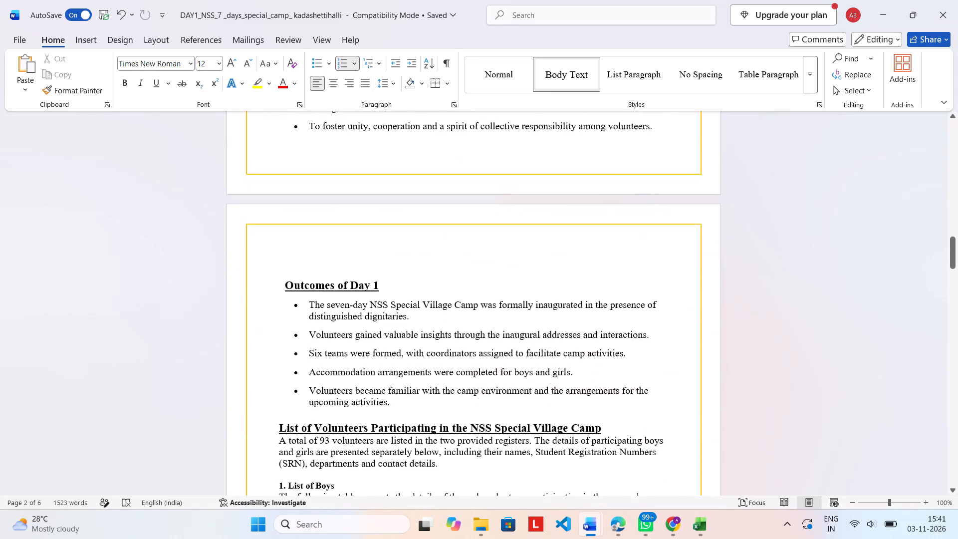
pyautogui.scroll(-1, 561, 203)
pyautogui.scroll(3, 561, 203)
pyautogui.scroll(-1, 561, 203)
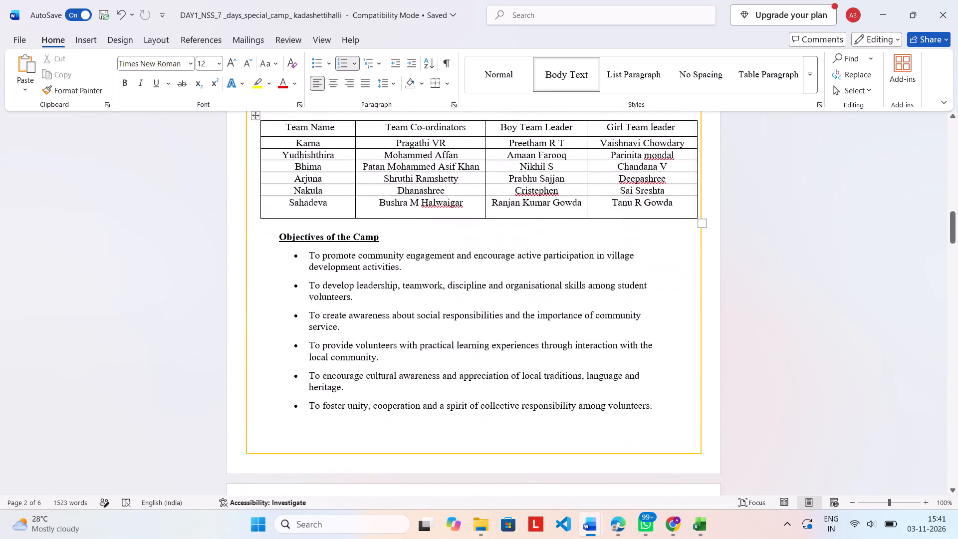
pyautogui.scroll(-2, 561, 203)
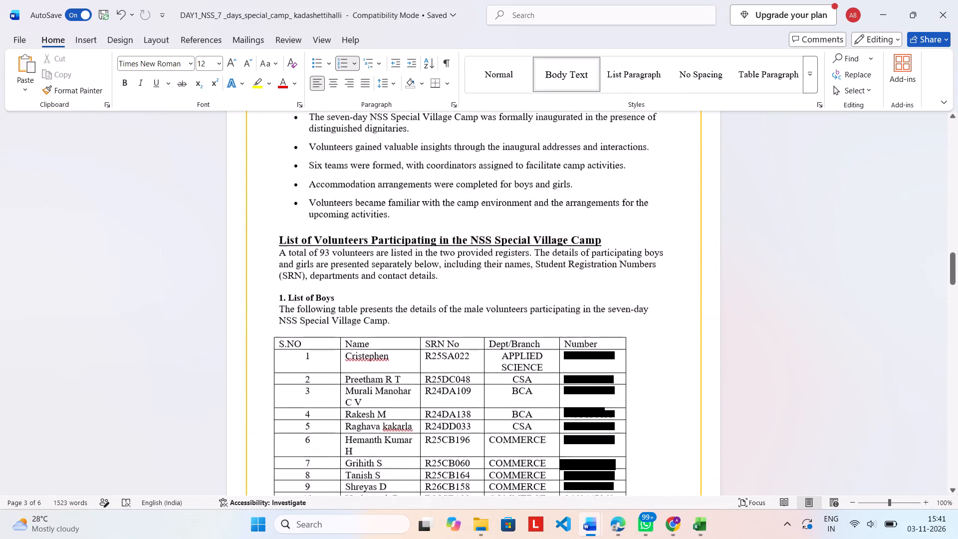
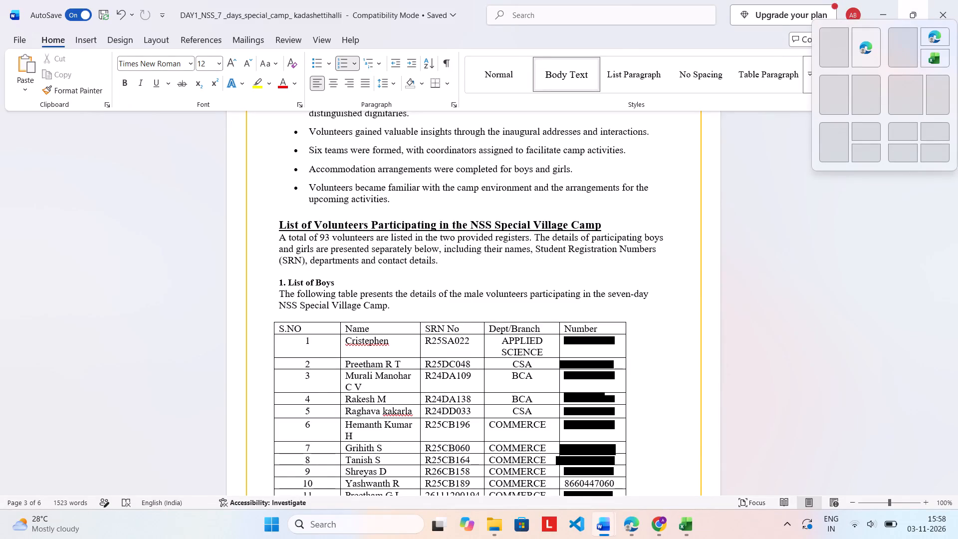
# Open the Save As dialog for the Day 1 NSS special camp report.
pyautogui.press('F12')
pyautogui.press('F10')
pyautogui.press('F6')
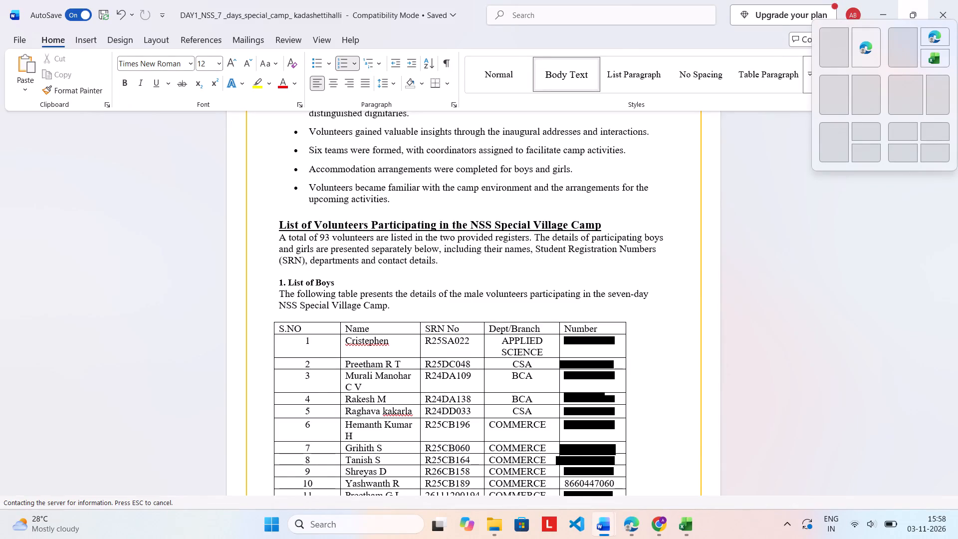
pyautogui.press('F6')
pyautogui.press('F6')
pyautogui.press('F6')
pyautogui.press('F6')
pyautogui.press('F6')
pyautogui.press('F6')
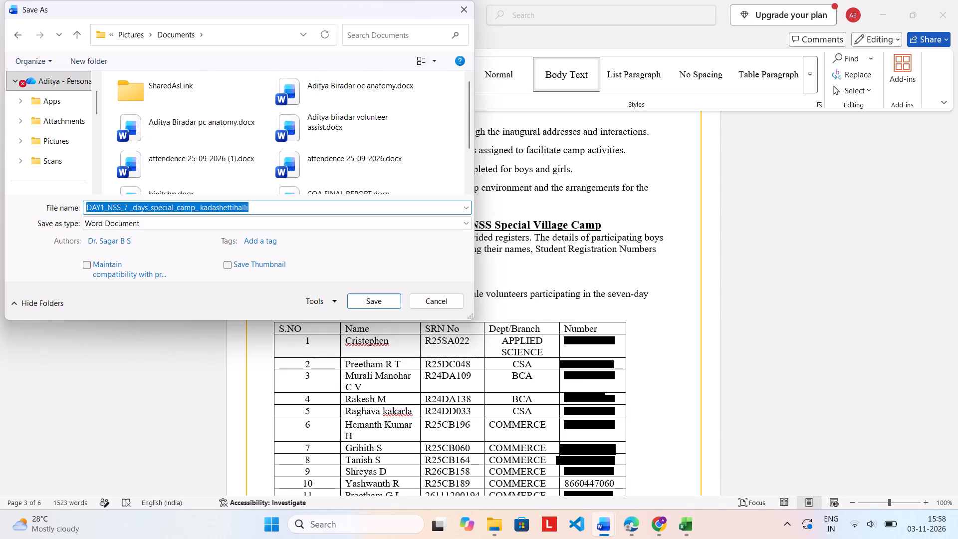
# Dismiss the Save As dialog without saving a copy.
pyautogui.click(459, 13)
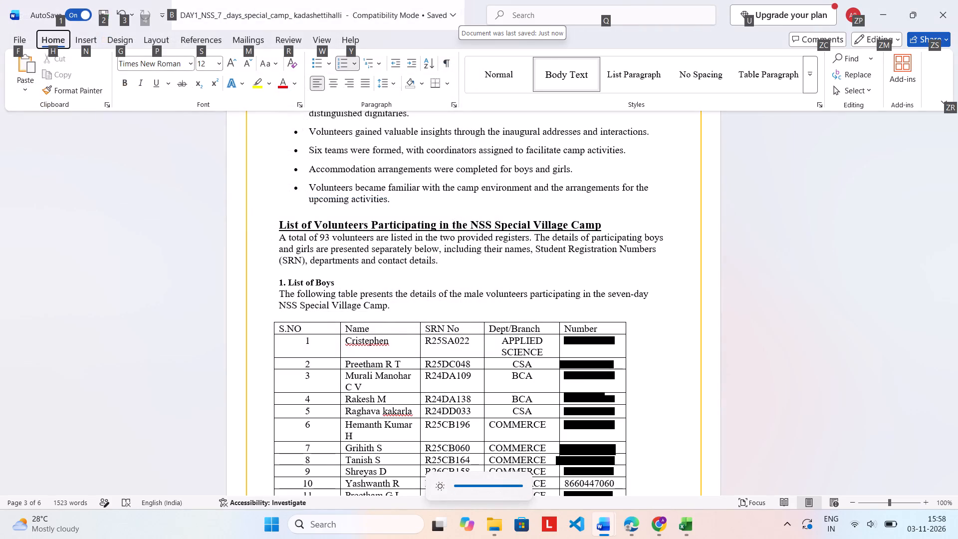
# Review the report backwards from the Outcomes of Day 1 list to the title block and Introduction on the first page.
pyautogui.click(507, 207)
pyautogui.press('Up')
pyautogui.press('Up')
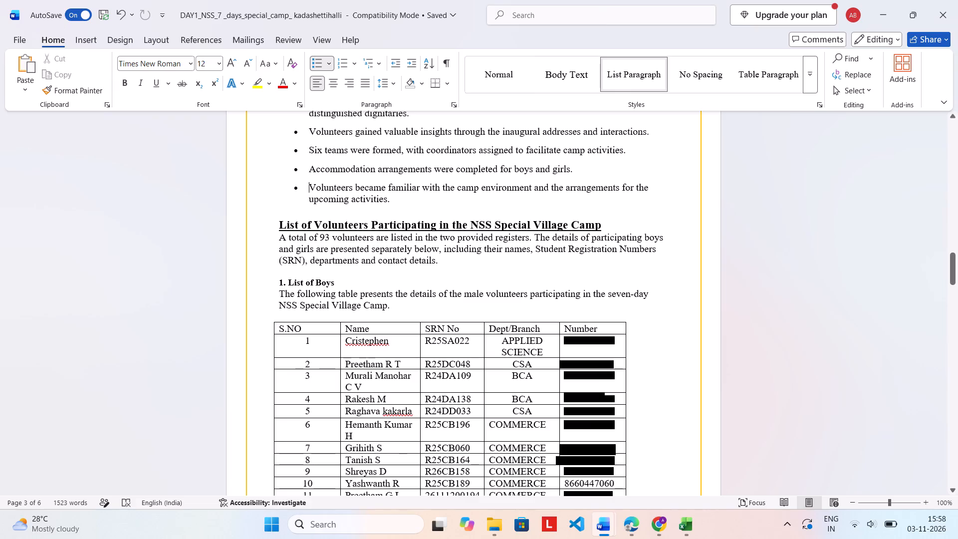
pyautogui.press('Up')
pyautogui.press('Up')
pyautogui.press('Up')
pyautogui.press('Up')
pyautogui.press('Up')
pyautogui.press('Up')
pyautogui.press('Up')
pyautogui.press('Up')
pyautogui.press('Up')
pyautogui.press('Up')
pyautogui.press('Up')
pyautogui.press('Up')
pyautogui.press('Up')
pyautogui.press('Up')
pyautogui.press('Up')
pyautogui.press('Up')
pyautogui.press('Up')
pyautogui.press('Up')
pyautogui.press('Up')
pyautogui.press('Up')
pyautogui.press('Up')
pyautogui.press('Up')
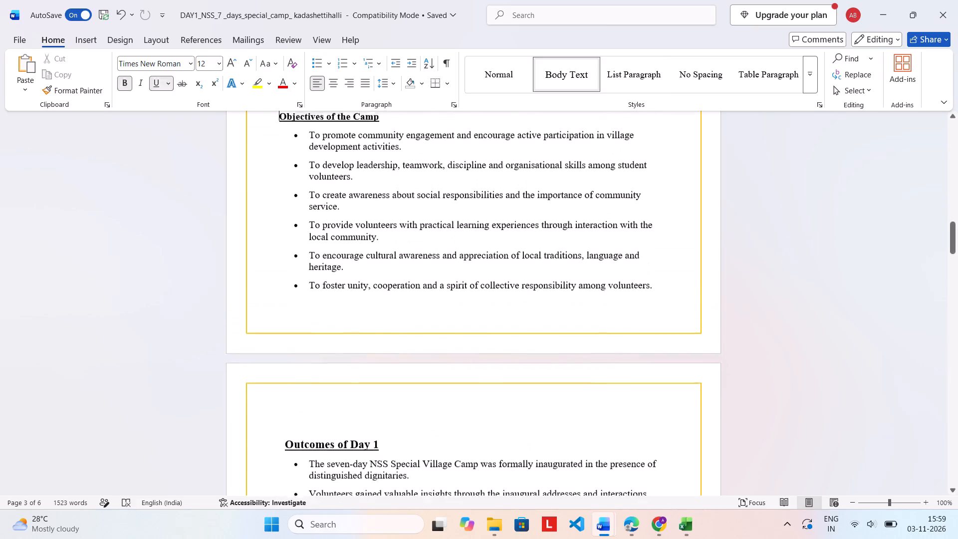
pyautogui.press('Up')
pyautogui.press('Up')
pyautogui.press('Up')
pyautogui.press('Up')
pyautogui.press('Up')
pyautogui.press('Up')
pyautogui.press('Up')
pyautogui.press('Up')
pyautogui.press('Up')
pyautogui.press('Up')
pyautogui.press('Up')
pyautogui.press('Up')
pyautogui.press('Up')
pyautogui.press('Up')
pyautogui.press('Up')
pyautogui.press('Up')
pyautogui.press('Up')
pyautogui.press('Up')
pyautogui.press('Up')
pyautogui.press('Up')
pyautogui.press('Up')
pyautogui.press('Up')
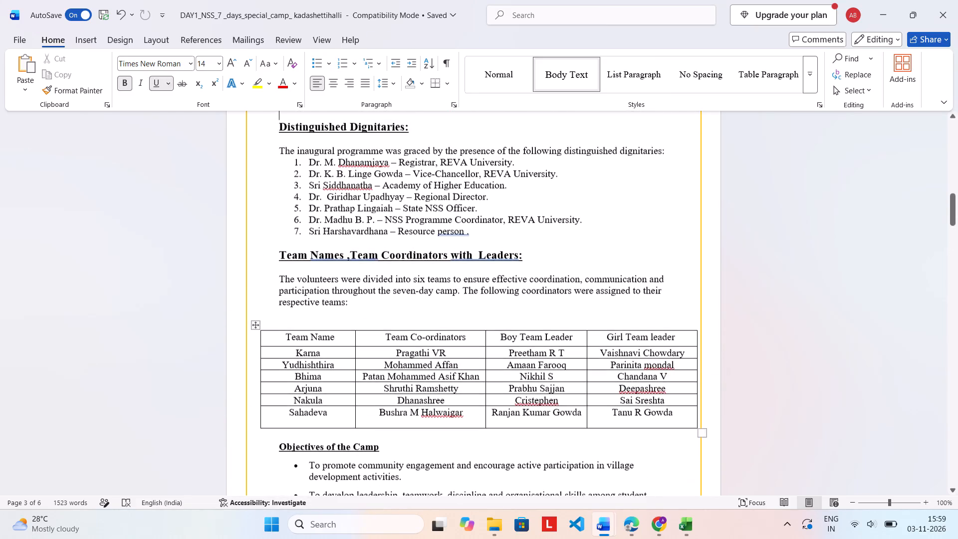
pyautogui.press('Up')
pyautogui.press('Up')
pyautogui.press('Up')
pyautogui.press('Up')
pyautogui.press('Up')
pyautogui.press('Up')
pyautogui.press('Up')
pyautogui.press('Up')
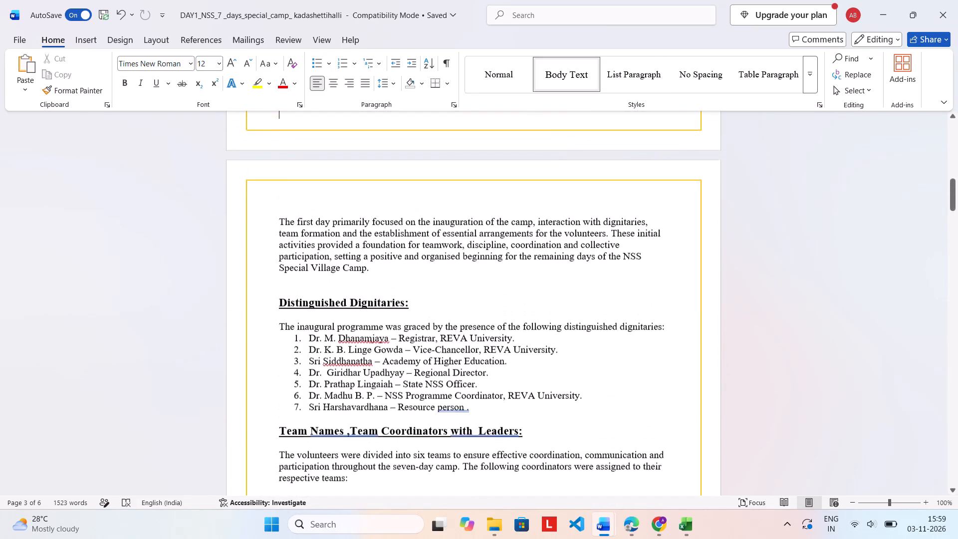
pyautogui.press('Up')
pyautogui.press('Up')
pyautogui.press('Up')
pyautogui.press('Up')
pyautogui.press('Up')
pyautogui.press('Up')
pyautogui.press('Up')
pyautogui.press('Up')
pyautogui.press('Up')
pyautogui.press('Up')
pyautogui.press('Up')
pyautogui.press('Up')
pyautogui.press('Up')
pyautogui.press('Up')
pyautogui.press('Up')
pyautogui.press('Up')
pyautogui.press('Up')
pyautogui.press('Up')
pyautogui.press('Up')
pyautogui.press('Up')
pyautogui.press('Up')
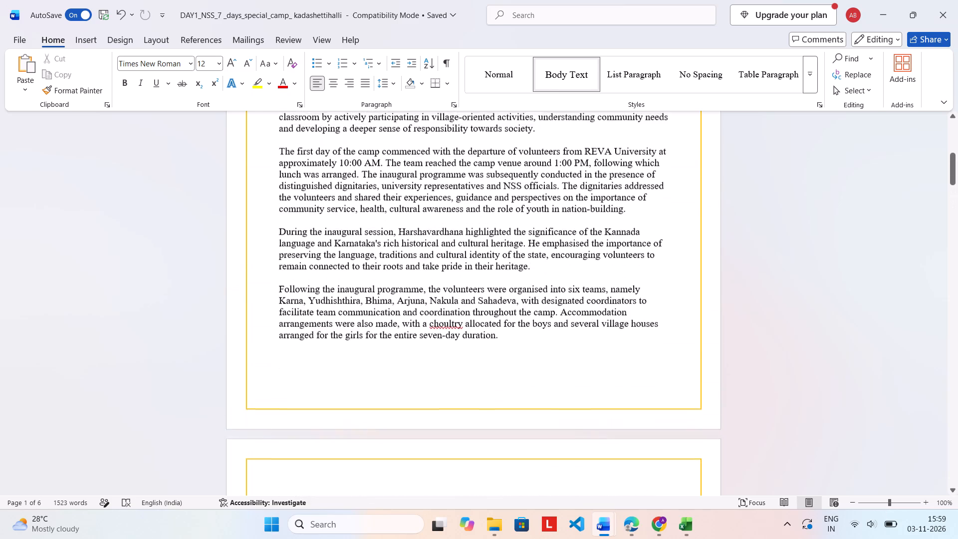
pyautogui.press('Down')
pyautogui.press('Down')
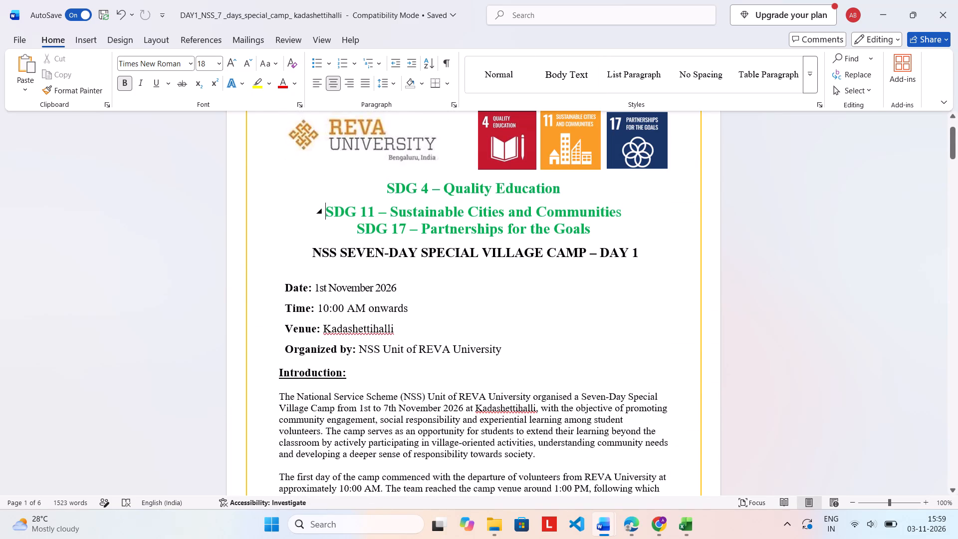
pyautogui.press('Down')
pyautogui.press('Down')
pyautogui.press('Down')
pyautogui.press('Down')
pyautogui.press('Down')
pyautogui.press('Down')
pyautogui.press('Down')
pyautogui.press('Down')
pyautogui.press('Down')
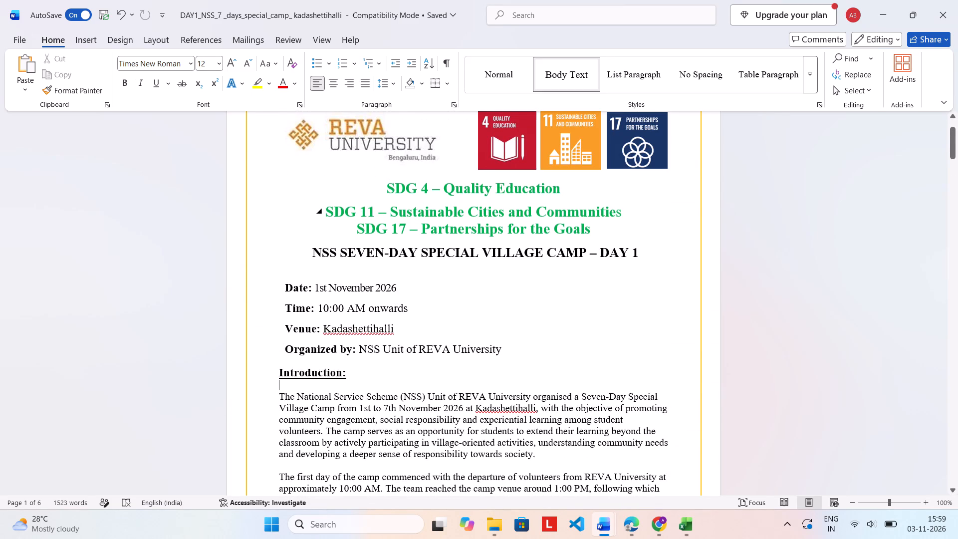
pyautogui.press('Down')
pyautogui.press('Down')
# Justify the first paragraph under the Introduction heading.
pyautogui.moveTo(535, 454); pyautogui.dragTo(337, 386)
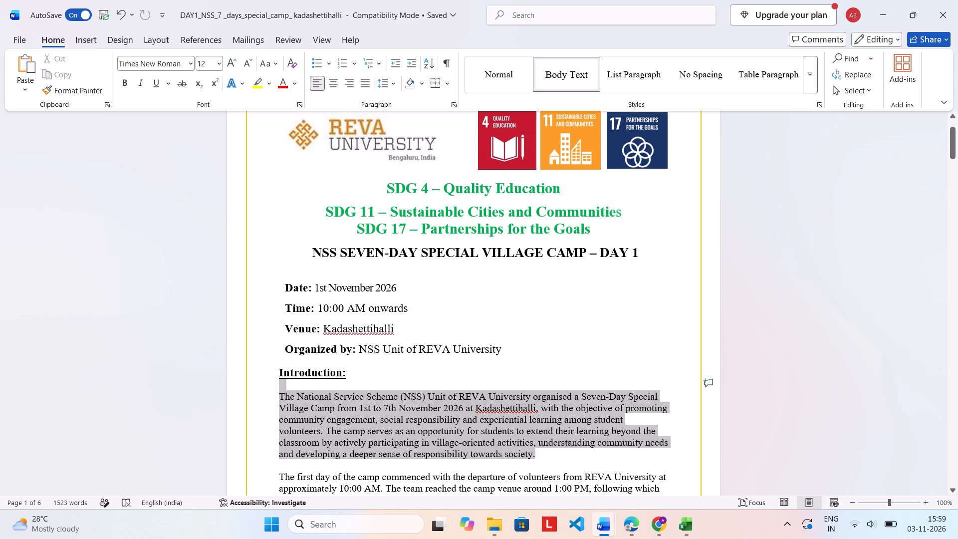
pyautogui.moveTo(337, 386); pyautogui.dragTo(315, 381)
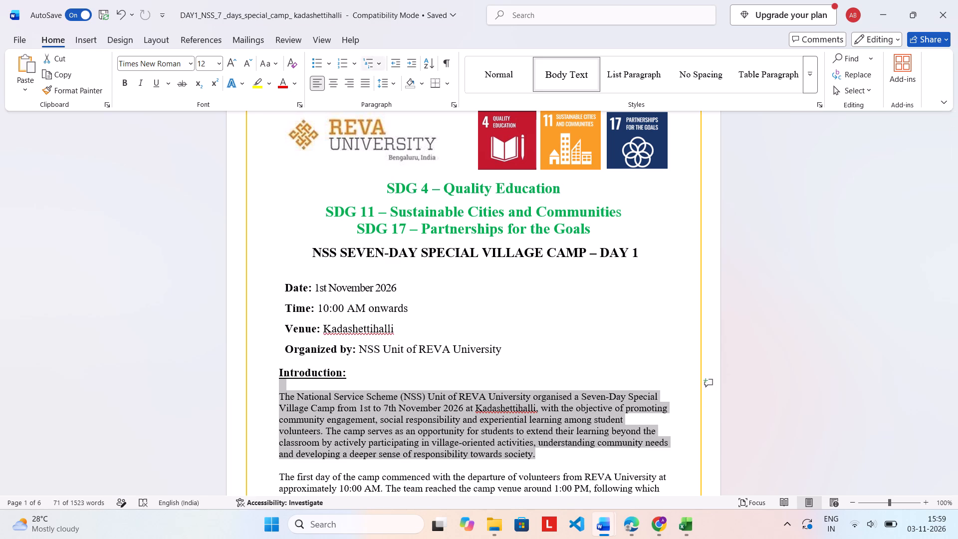
pyautogui.click(365, 86)
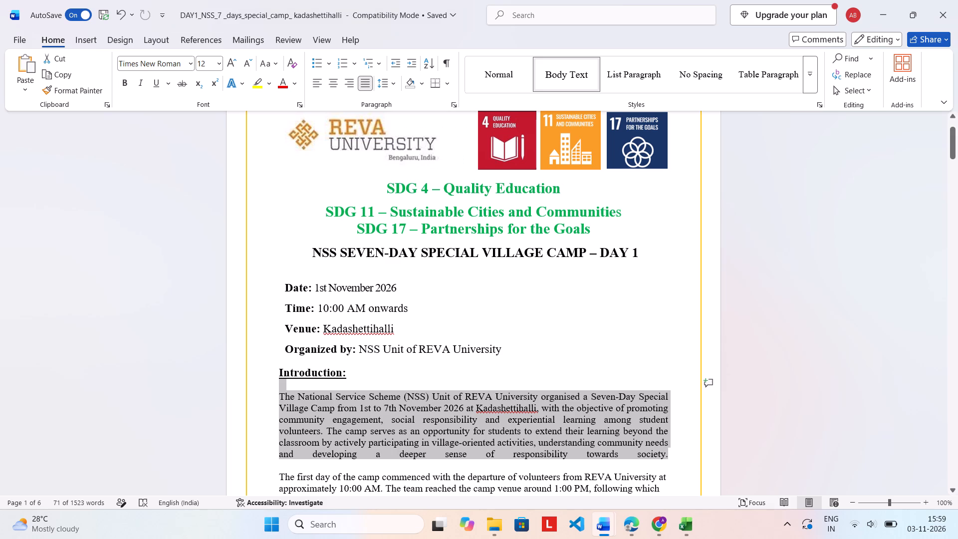
pyautogui.click(664, 465)
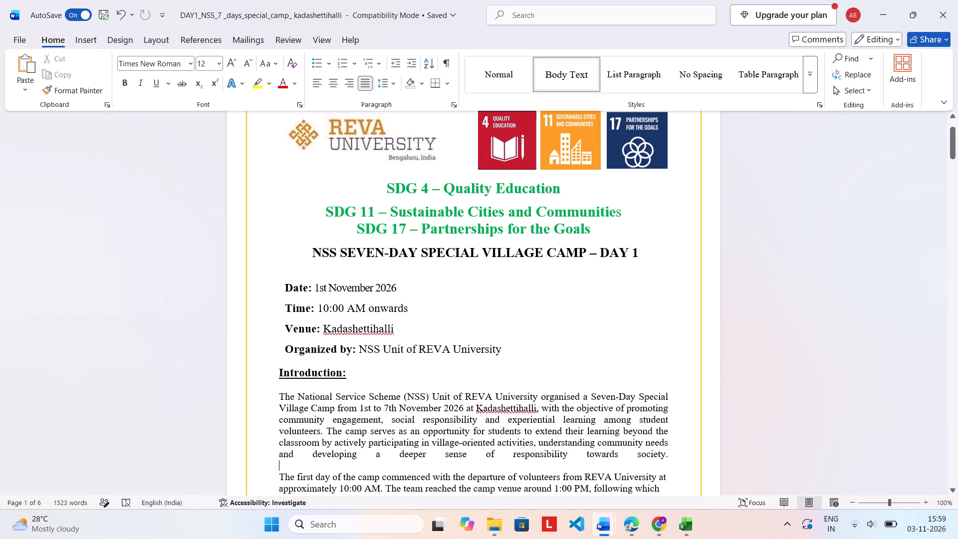
# Change the event time in the title block to 3:00 PM onwards.
pyautogui.click(402, 263)
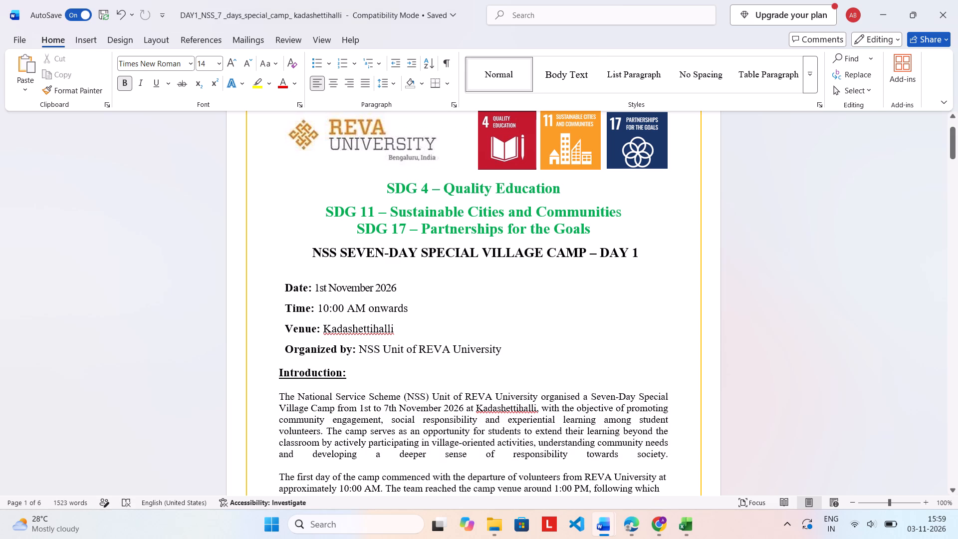
pyautogui.click(324, 305)
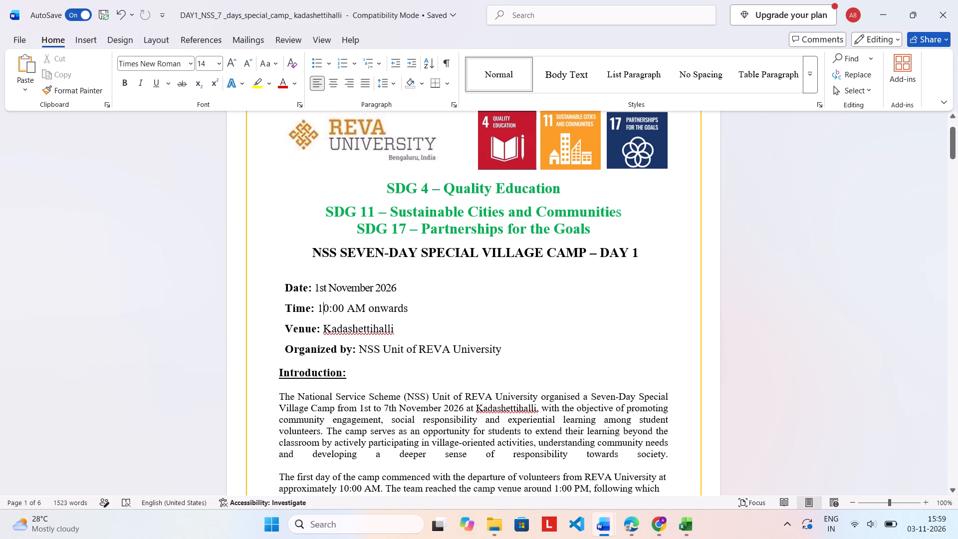
pyautogui.click(331, 310)
pyautogui.click(328, 308)
pyautogui.press('BackSpace')
pyautogui.press('BackSpace')
pyautogui.press('BackSpace')
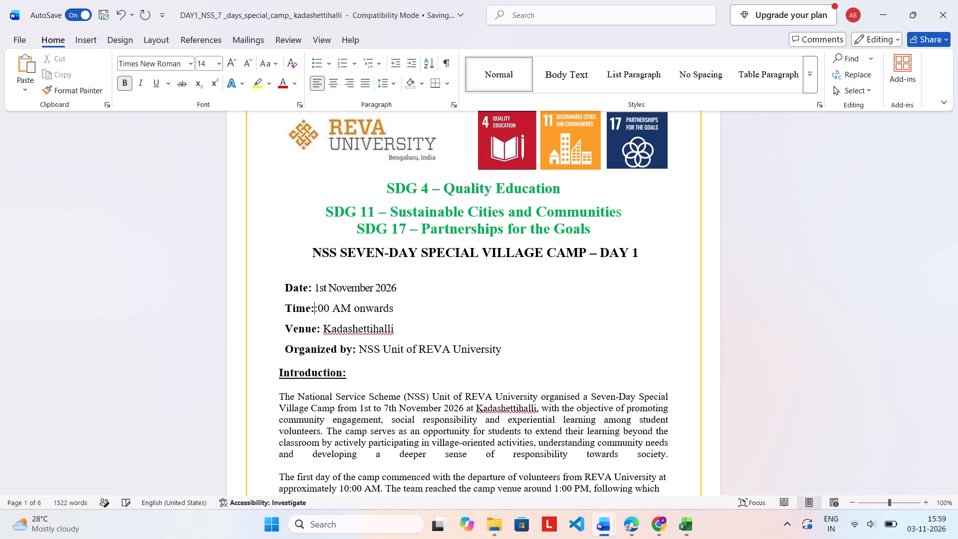
pyautogui.press('3')
pyautogui.press('Left')
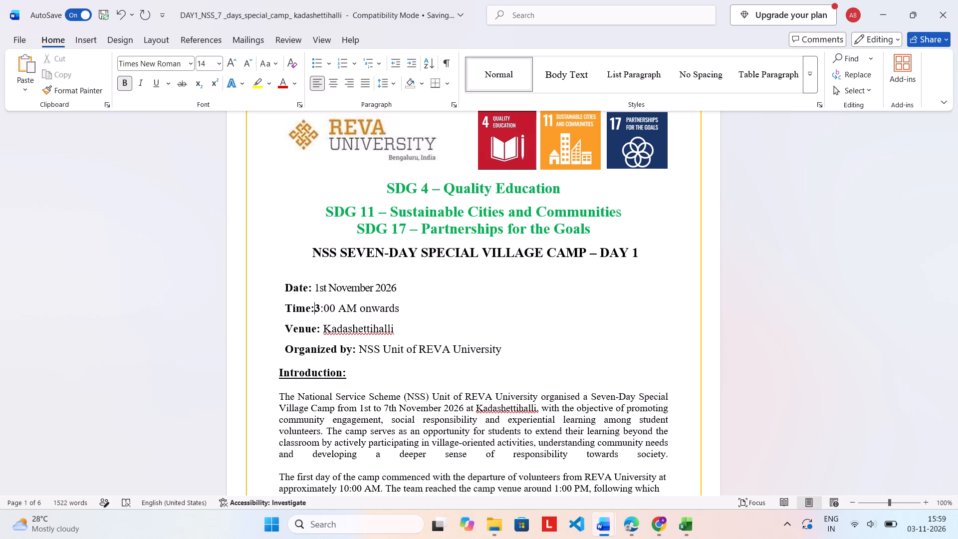
pyautogui.press('space')
pyautogui.press('Delete')
pyautogui.press('3')
pyautogui.press('Right')
pyautogui.press('Right')
pyautogui.press('Right')
pyautogui.press('Right')
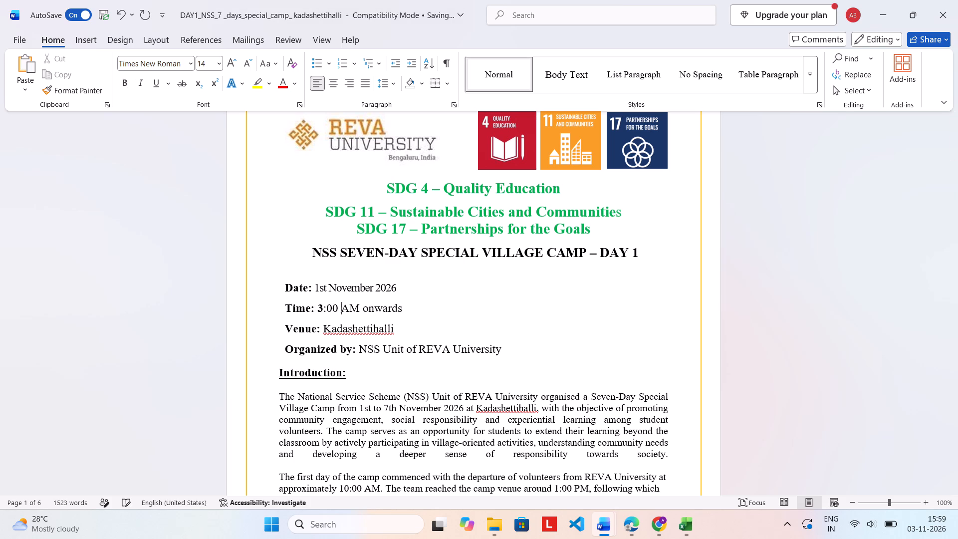
pyautogui.press('Right')
pyautogui.press('BackSpace')
pyautogui.press('p')
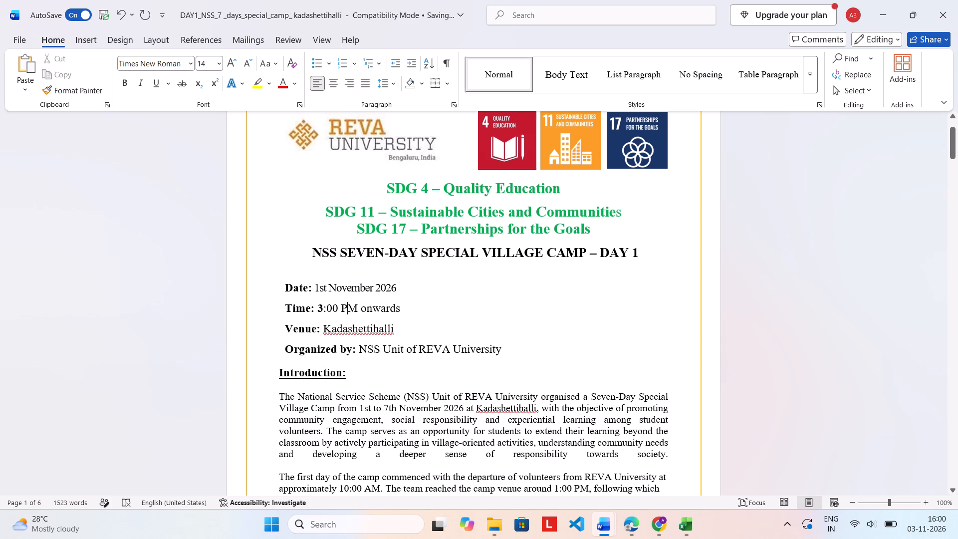
# Extend the Venue entry after Kadashettihalli with "Kunigal Taluk, Tumkur Dist".
pyautogui.click(399, 329)
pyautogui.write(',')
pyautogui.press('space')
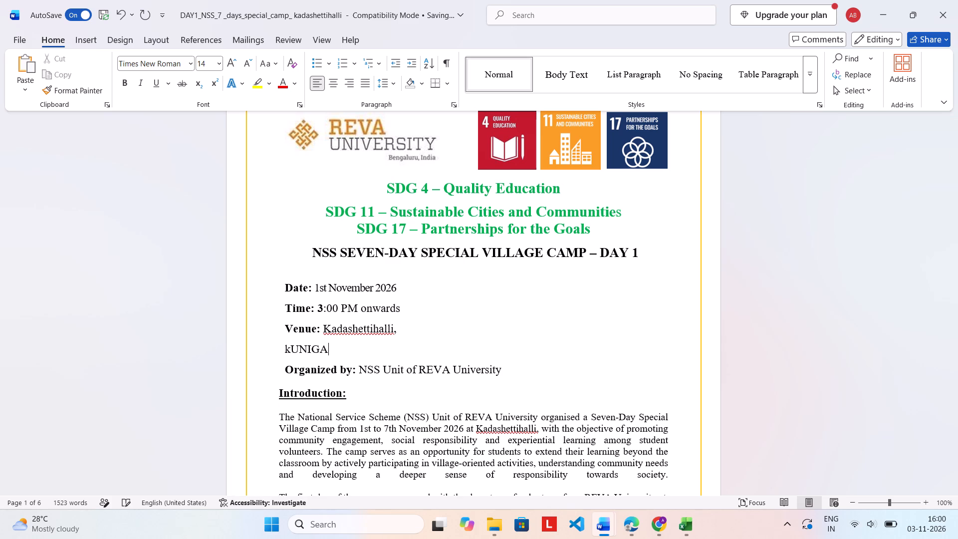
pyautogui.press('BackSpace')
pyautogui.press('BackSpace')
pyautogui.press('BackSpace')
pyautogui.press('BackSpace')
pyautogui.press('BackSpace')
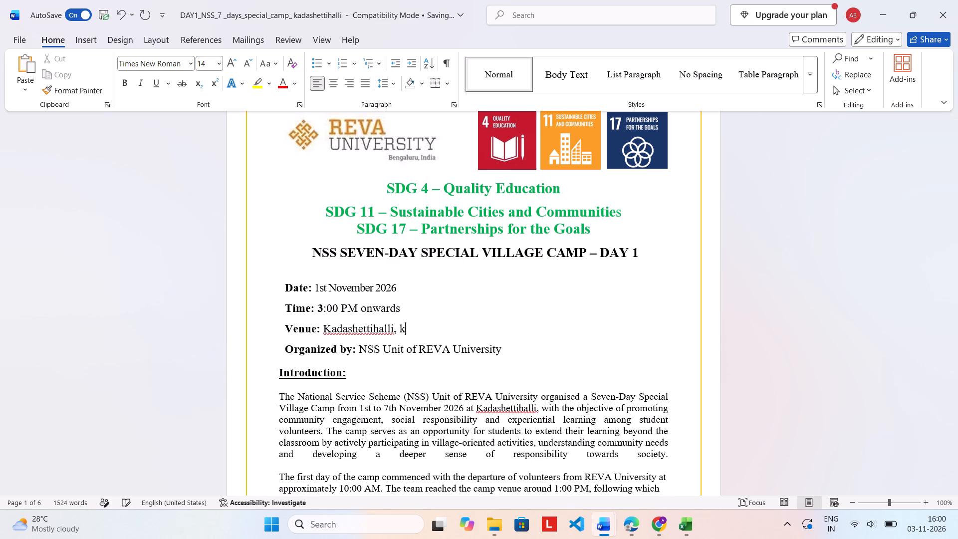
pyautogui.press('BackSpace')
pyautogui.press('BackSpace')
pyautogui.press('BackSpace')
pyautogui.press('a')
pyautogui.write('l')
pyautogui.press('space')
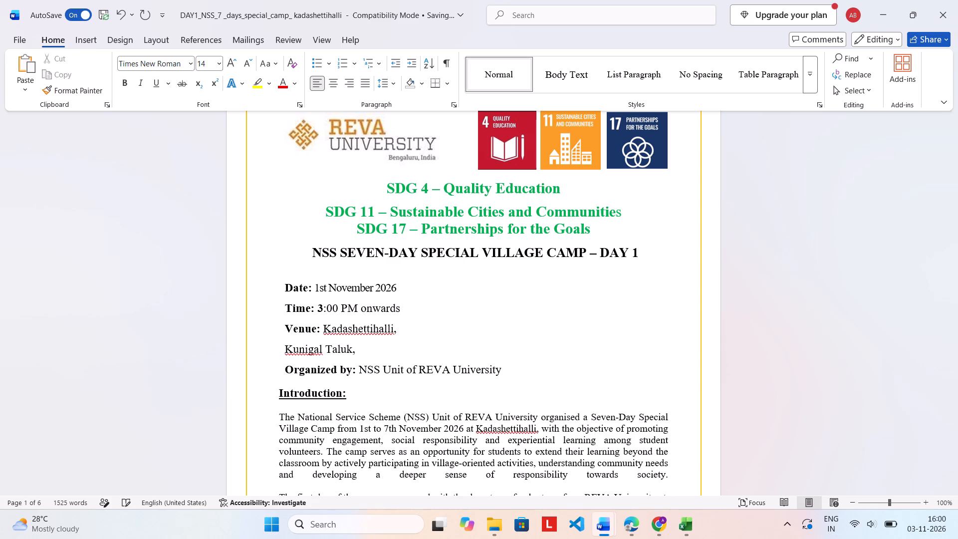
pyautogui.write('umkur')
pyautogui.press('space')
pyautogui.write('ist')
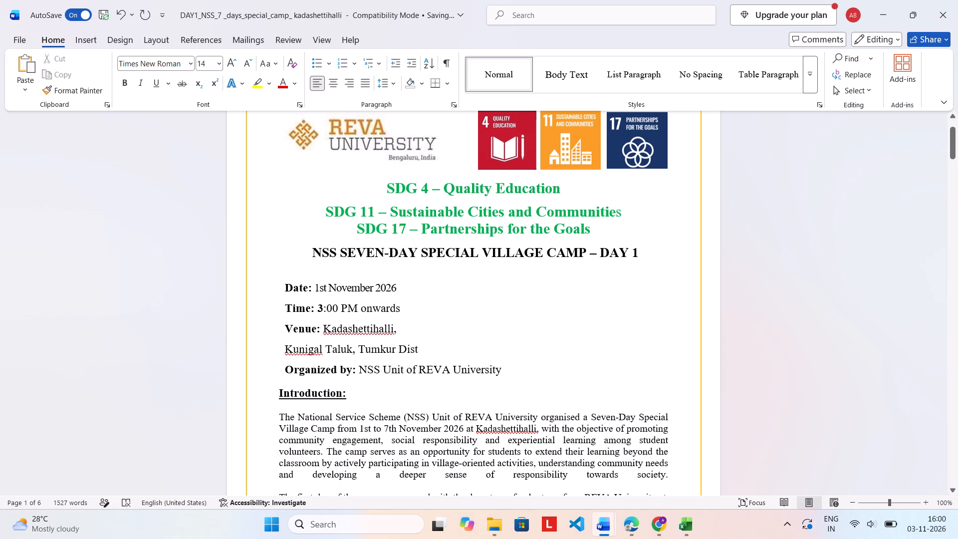
# Set the paragraph alignment of the Venue entry in the title block to Justified.
pyautogui.moveTo(417, 355); pyautogui.dragTo(377, 330, button='right')
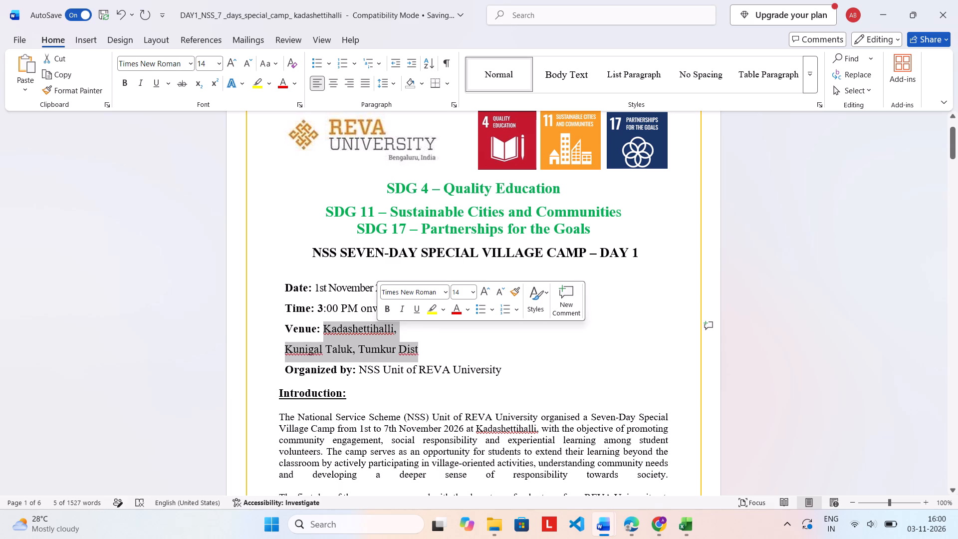
pyautogui.rightClick(353, 345)
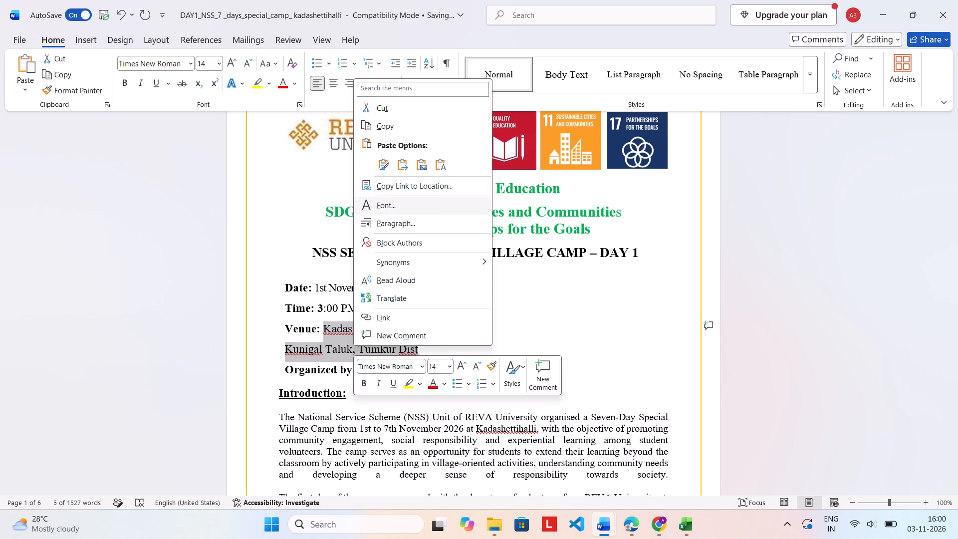
pyautogui.click(416, 222)
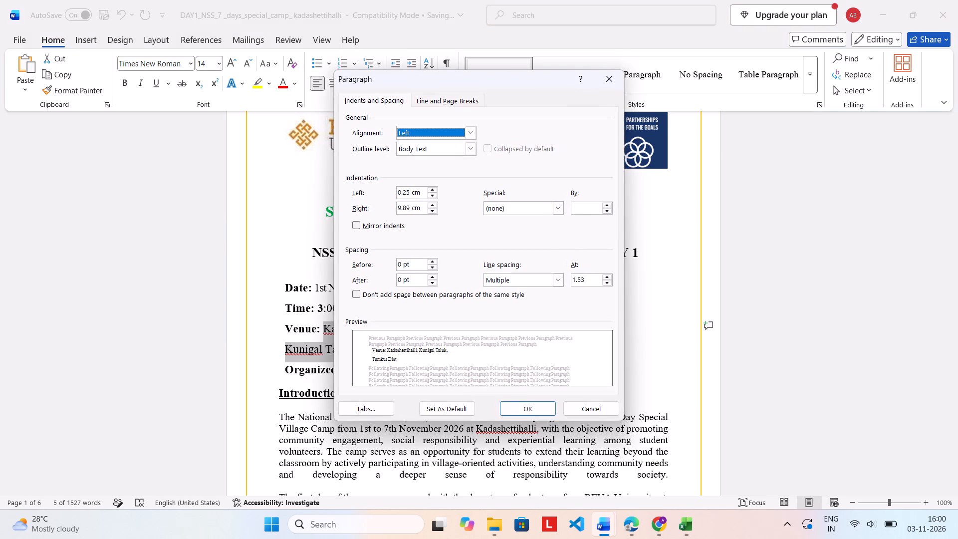
pyautogui.click(467, 136)
pyautogui.click(460, 174)
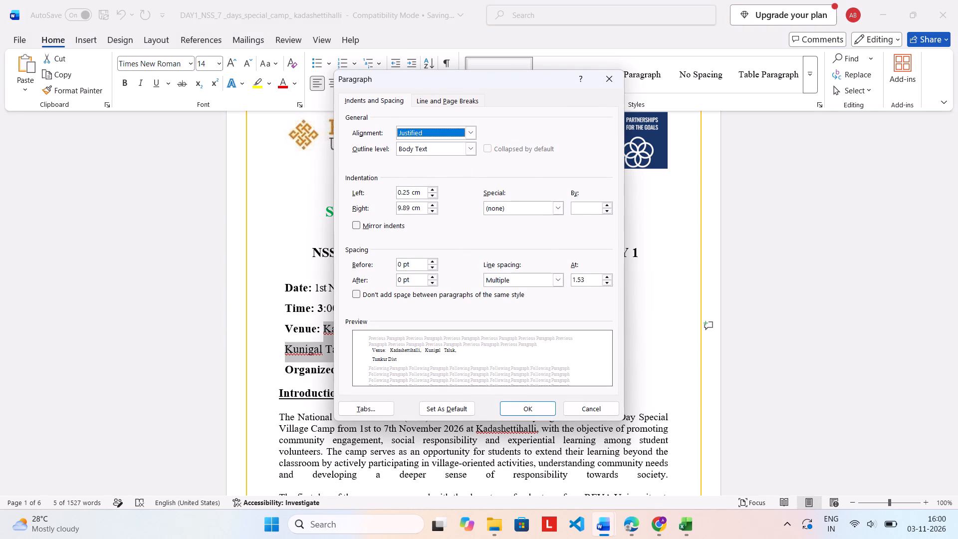
# Set the Venue paragraph's left indent to 0 cm.
pyautogui.click(411, 195)
pyautogui.press('BackSpace')
pyautogui.press('BackSpace')
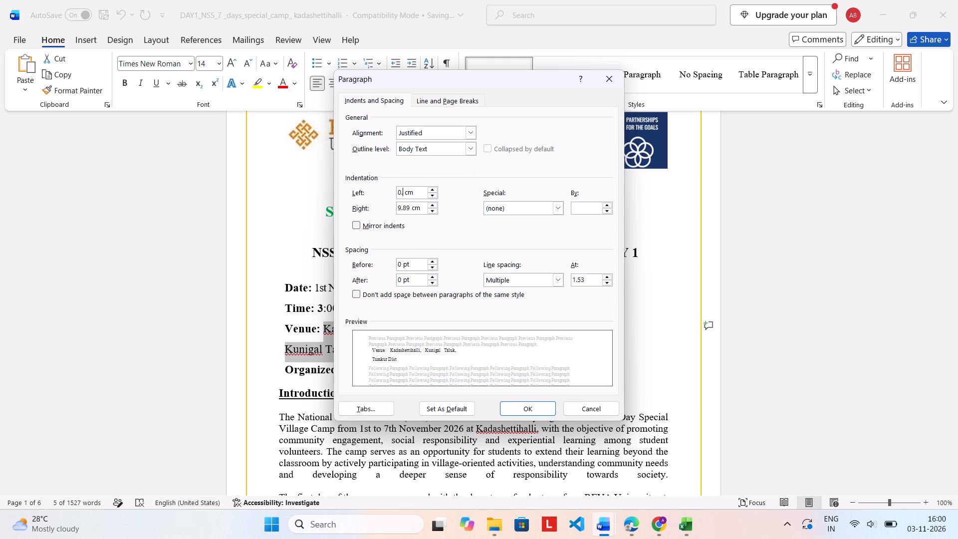
pyautogui.press('BackSpace')
pyautogui.press('BackSpace')
pyautogui.press('Delete')
pyautogui.press('Delete')
pyautogui.press('Delete')
pyautogui.press('0')
pyautogui.press('Down')
pyautogui.press('Down')
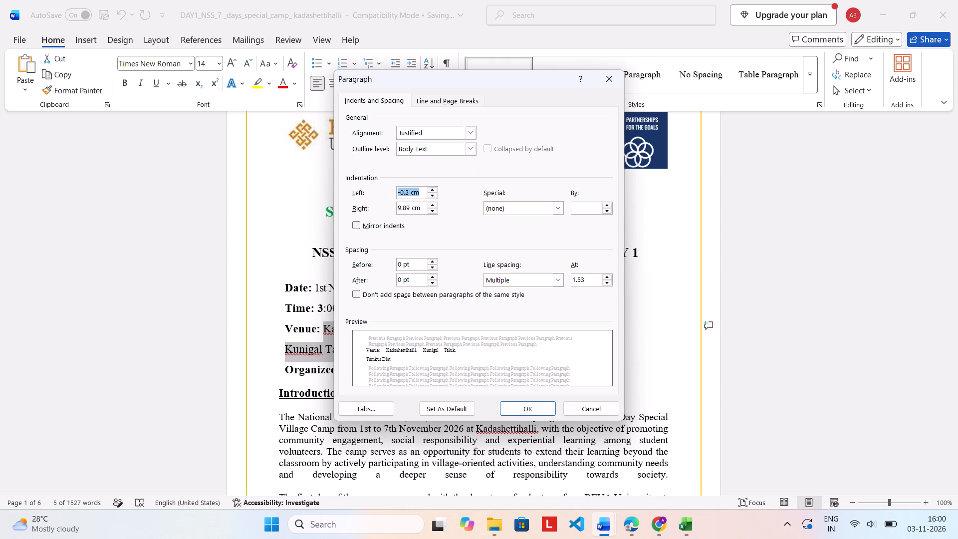
pyautogui.press('Up')
pyautogui.press('Up')
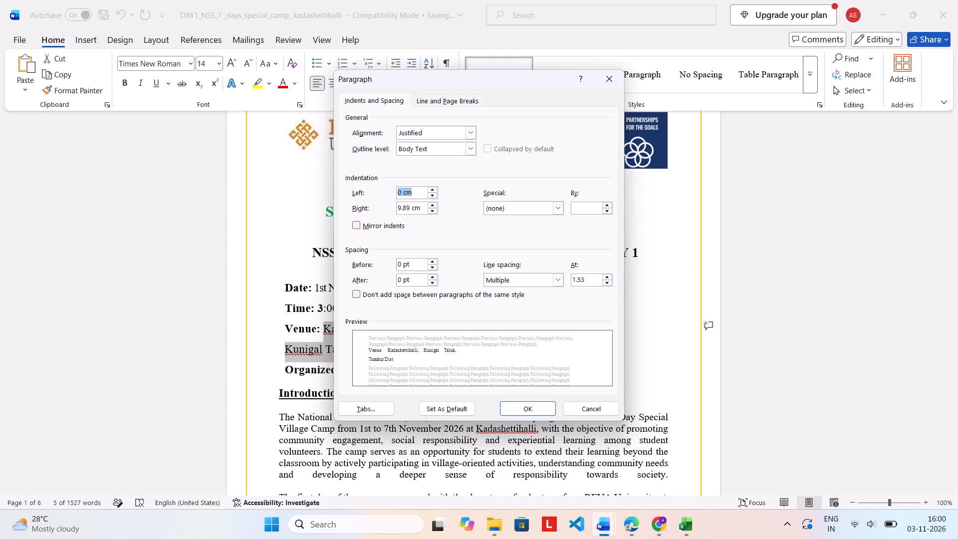
# Set the Venue paragraph's right indent to 0 and apply the paragraph settings.
pyautogui.click(418, 207)
pyautogui.press('BackSpace')
pyautogui.press('BackSpace')
pyautogui.press('BackSpace')
pyautogui.press('BackSpace')
pyautogui.press('BackSpace')
pyautogui.press('BackSpace')
pyautogui.press('BackSpace')
pyautogui.press('BackSpace')
pyautogui.press('0')
pyautogui.click(520, 411)
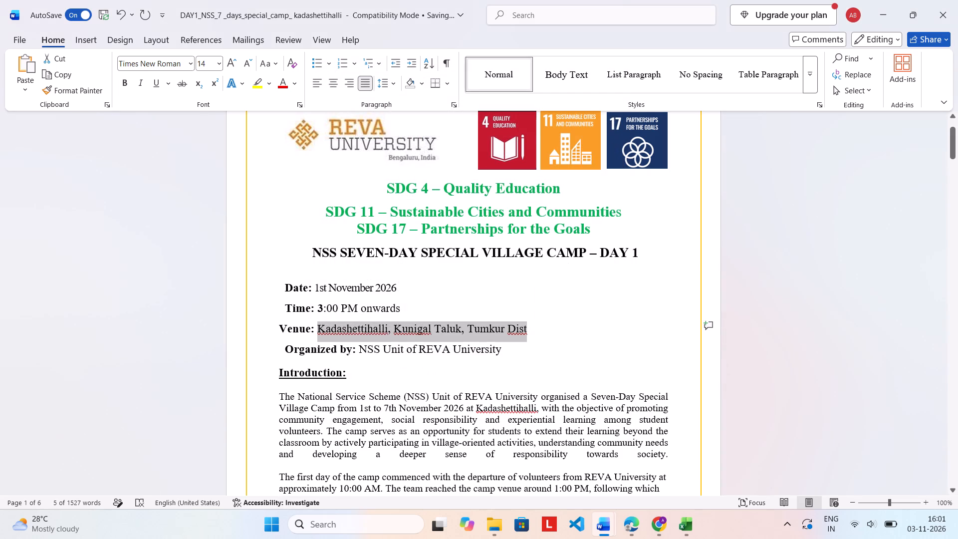
# Insert a paragraph break after "responsibility towards society." at the end of the first Introduction paragraph.
pyautogui.click(447, 475)
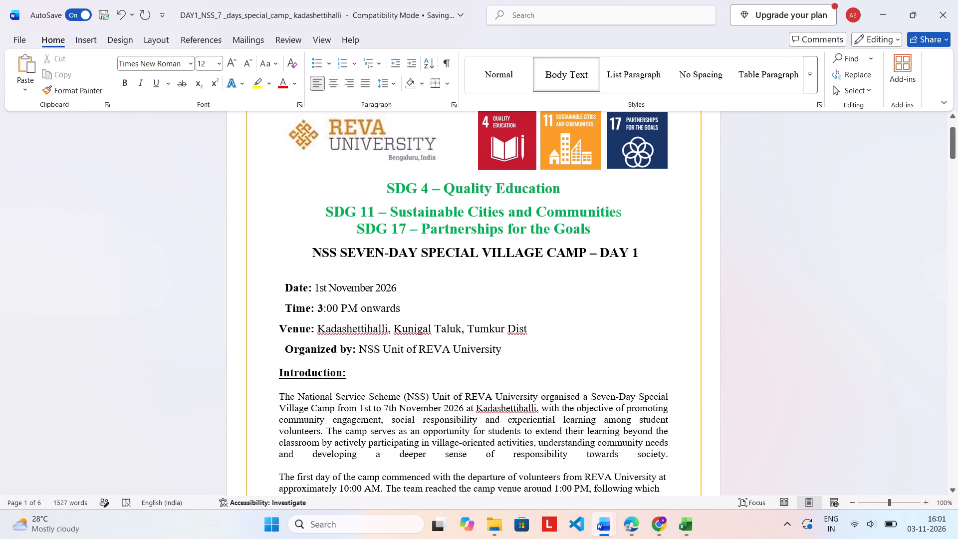
pyautogui.click(671, 456)
pyautogui.press('Return')
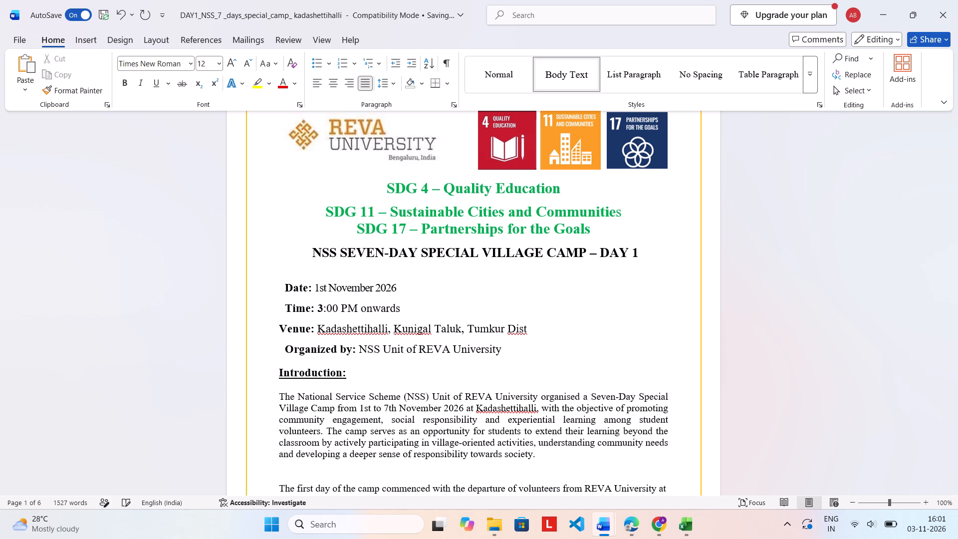
# Justify the three remaining Introduction paragraphs on page 1, from "The first day of the camp commenced" to "seven-day duration".
pyautogui.press('Down')
pyautogui.press('Down')
pyautogui.press('Down')
pyautogui.press('Down')
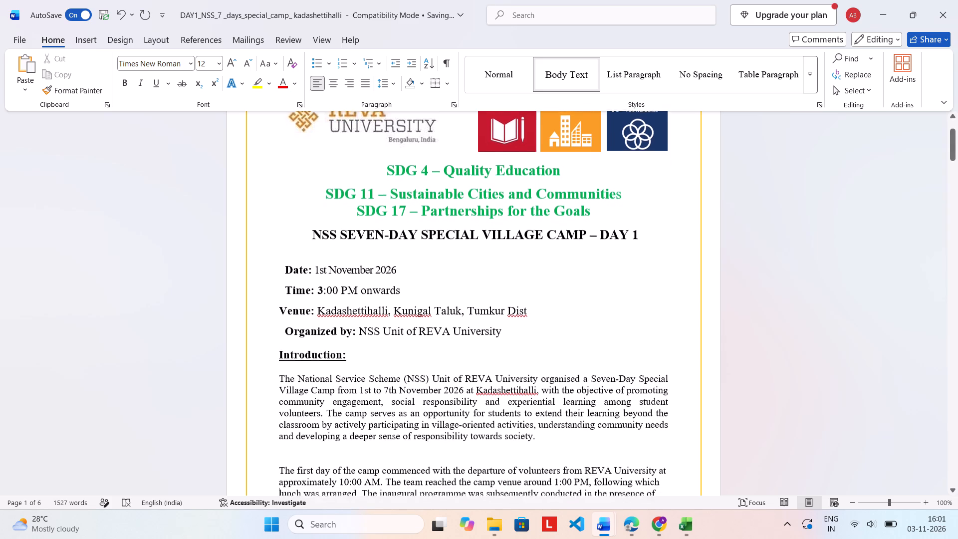
pyautogui.press('Down')
pyautogui.press('Down')
pyautogui.press('Down')
pyautogui.press('Down')
pyautogui.press('Down')
pyautogui.press('Down')
pyautogui.press('Down')
pyautogui.press('Down')
pyautogui.press('Down')
pyautogui.press('Down')
pyautogui.press('Down')
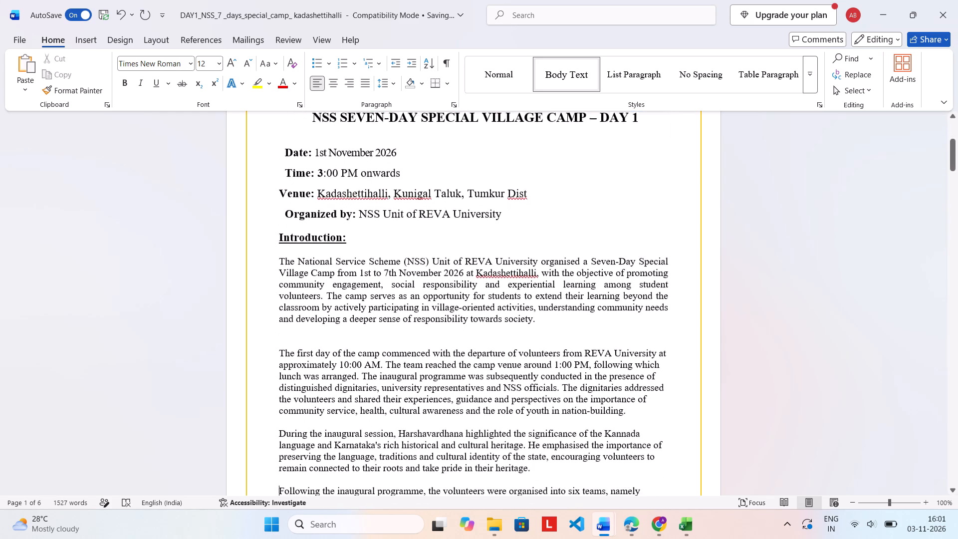
pyautogui.press('Down')
pyautogui.press('Down')
pyautogui.press('Down')
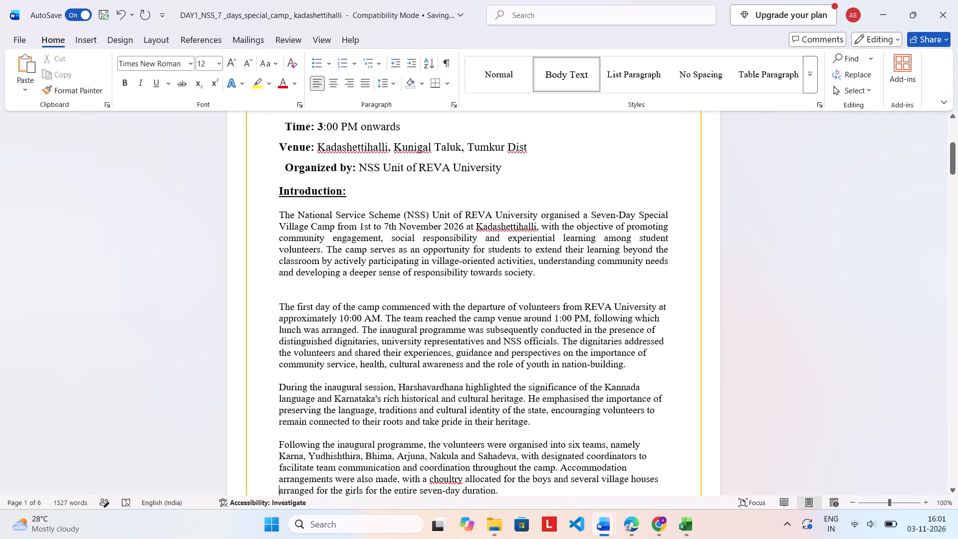
pyautogui.moveTo(277, 310); pyautogui.dragTo(341, 327)
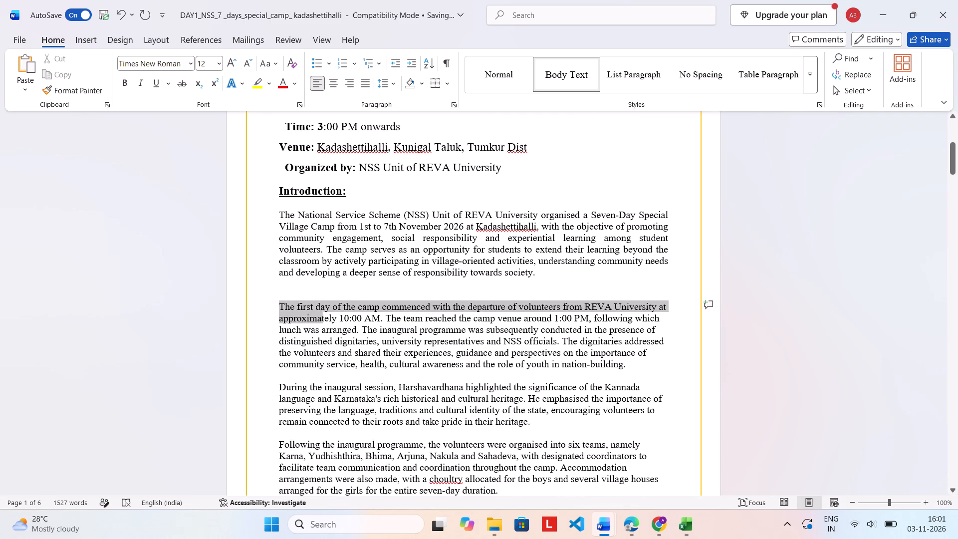
pyautogui.moveTo(341, 327); pyautogui.dragTo(587, 424)
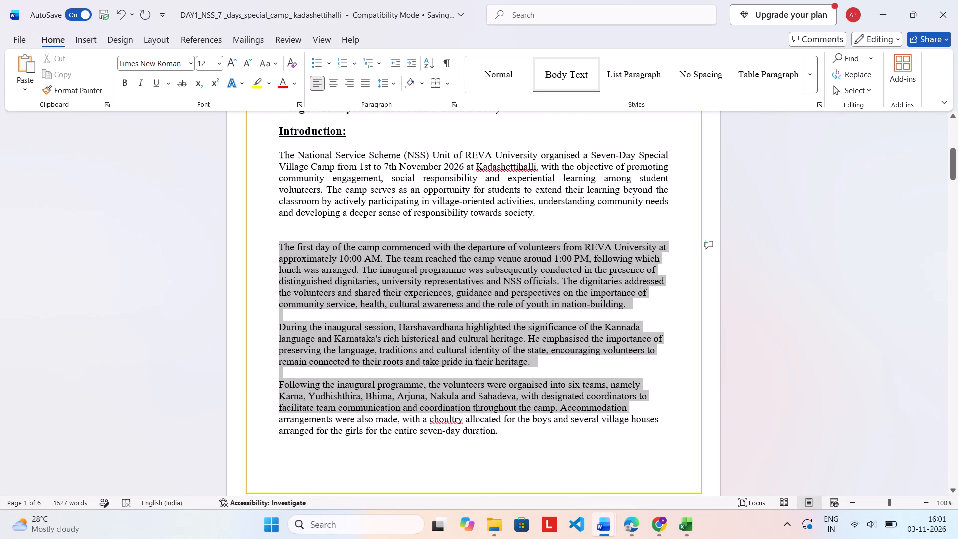
pyautogui.moveTo(587, 424); pyautogui.dragTo(587, 426)
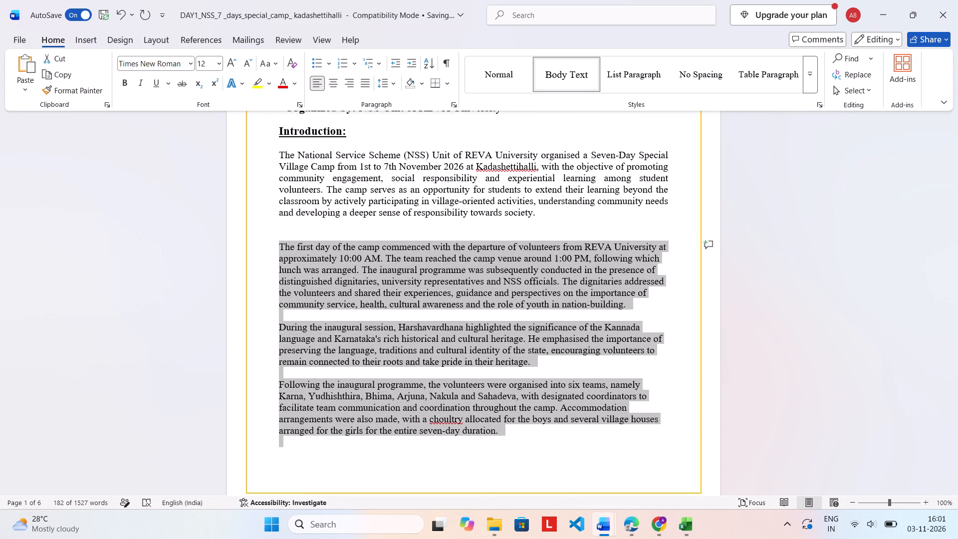
pyautogui.click(365, 80)
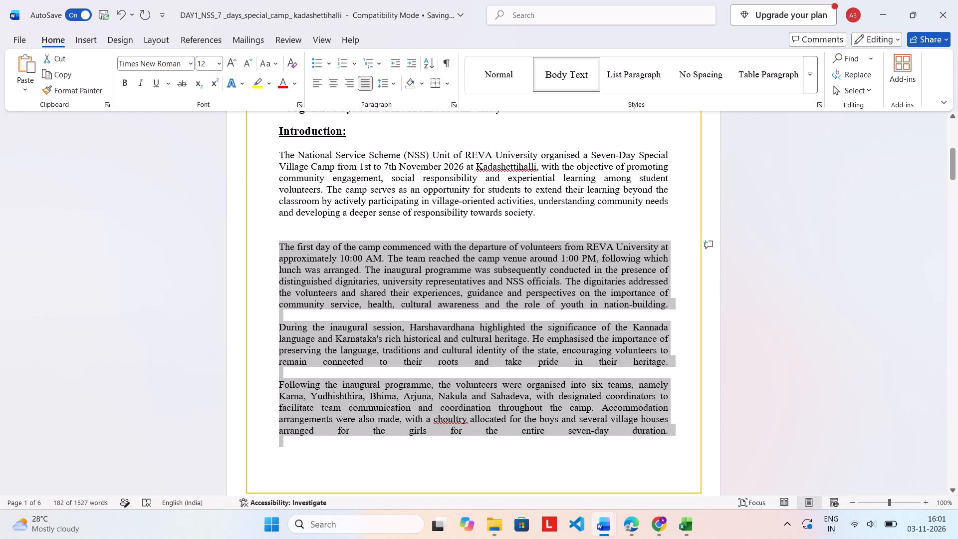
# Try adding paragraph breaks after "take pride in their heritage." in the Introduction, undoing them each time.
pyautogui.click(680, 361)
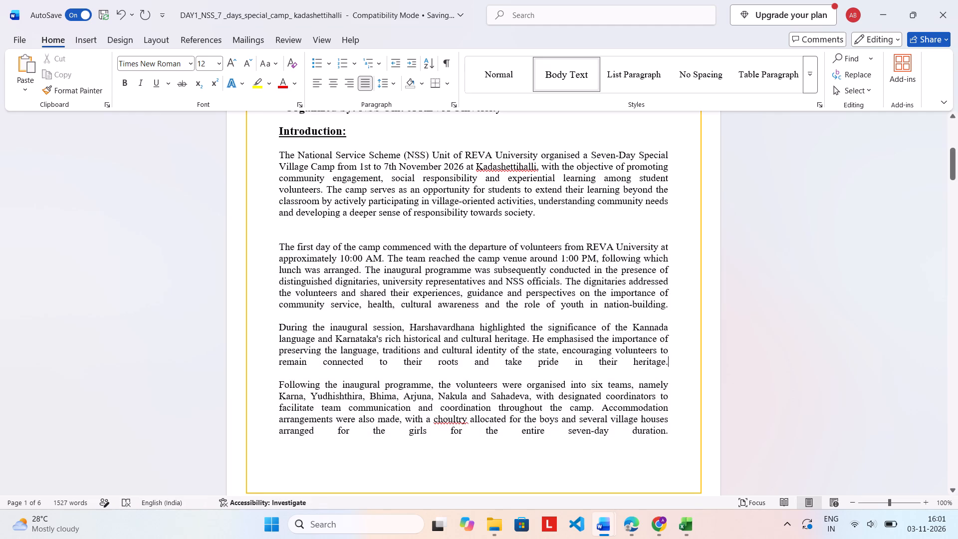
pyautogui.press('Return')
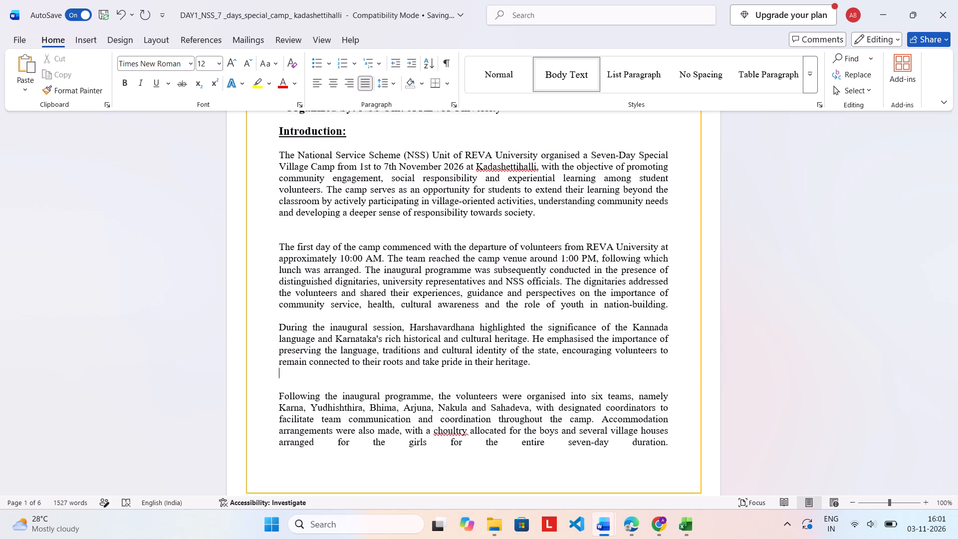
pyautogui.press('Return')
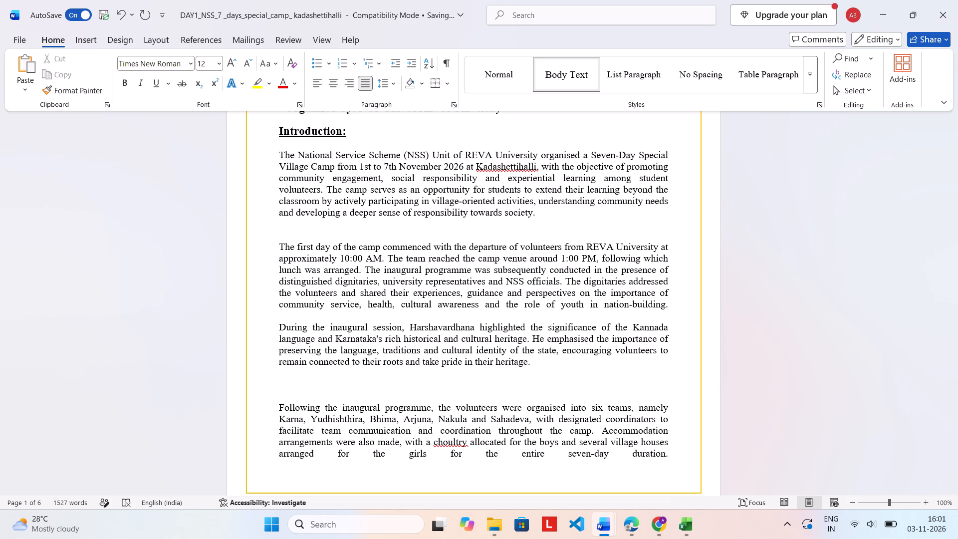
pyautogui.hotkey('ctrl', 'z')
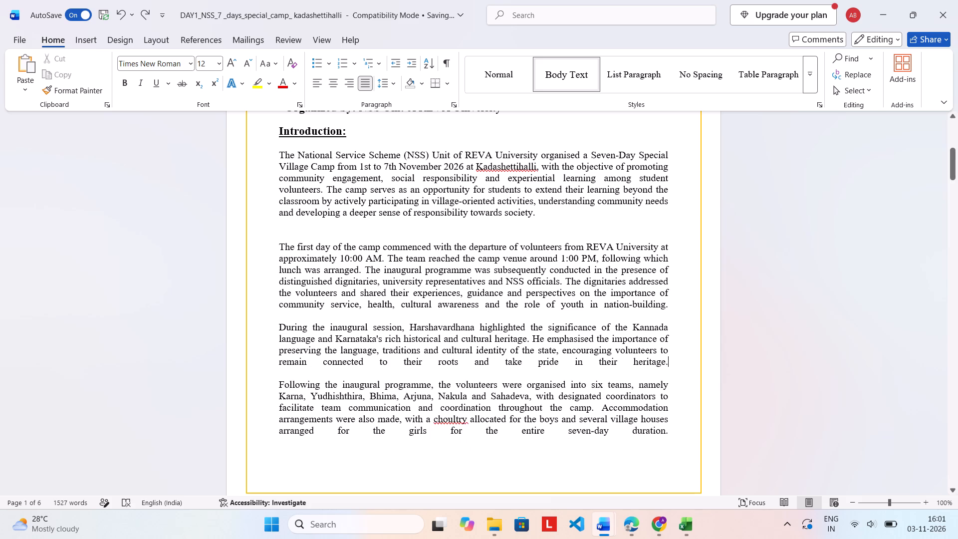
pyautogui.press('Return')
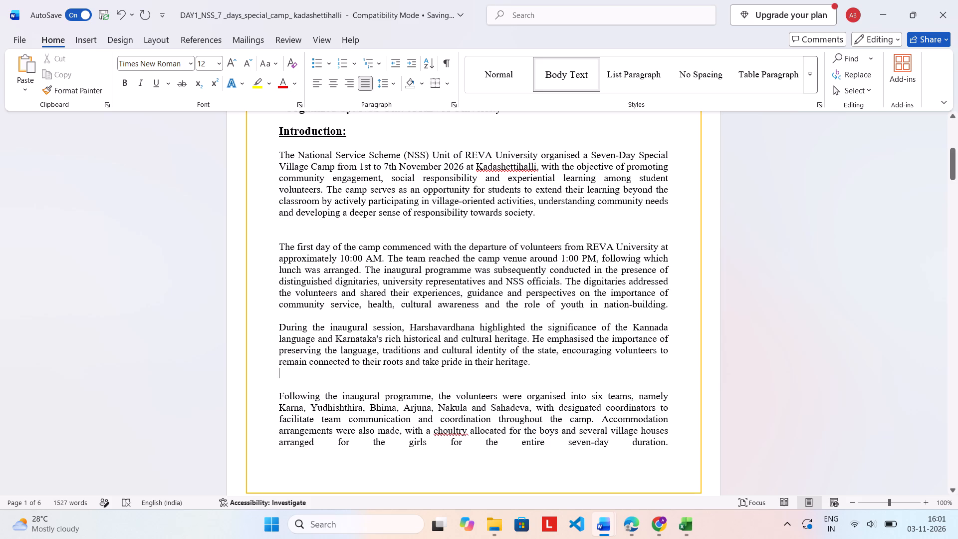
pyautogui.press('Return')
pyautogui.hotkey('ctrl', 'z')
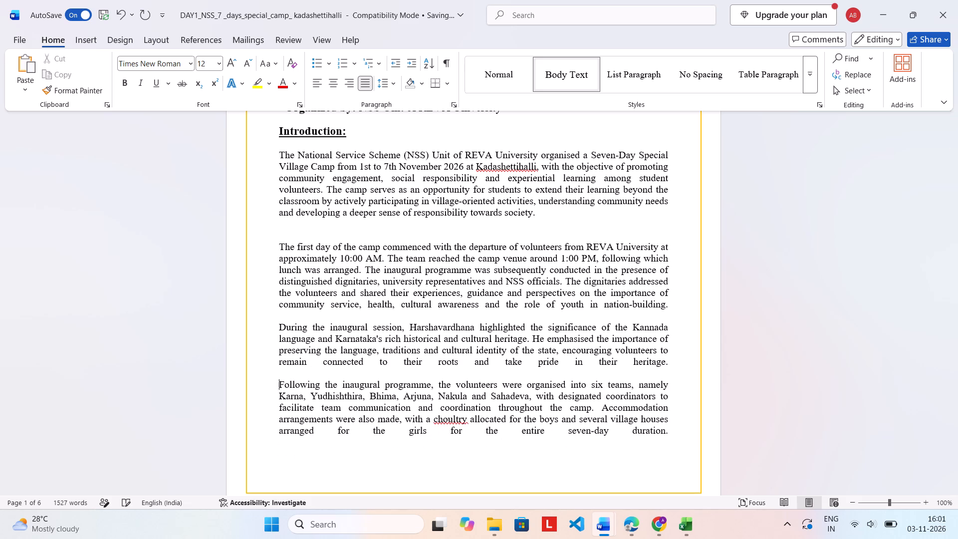
# Review the report from the Introduction paragraphs on page 1 to the Distinguished Dignitaries list on page 2.
pyautogui.click(555, 185)
pyautogui.press('Down')
pyautogui.press('Down')
pyautogui.press('Down')
pyautogui.press('Down')
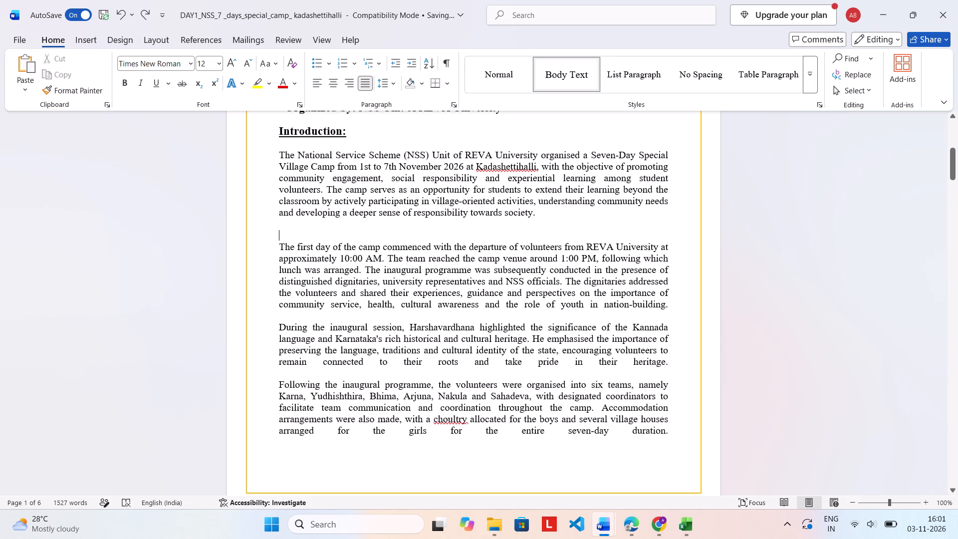
pyautogui.press('Down')
pyautogui.press('Down')
pyautogui.press('Down')
pyautogui.press('Down')
pyautogui.press('Down')
pyautogui.press('Down')
pyautogui.press('Down')
pyautogui.press('Down')
pyautogui.press('Down')
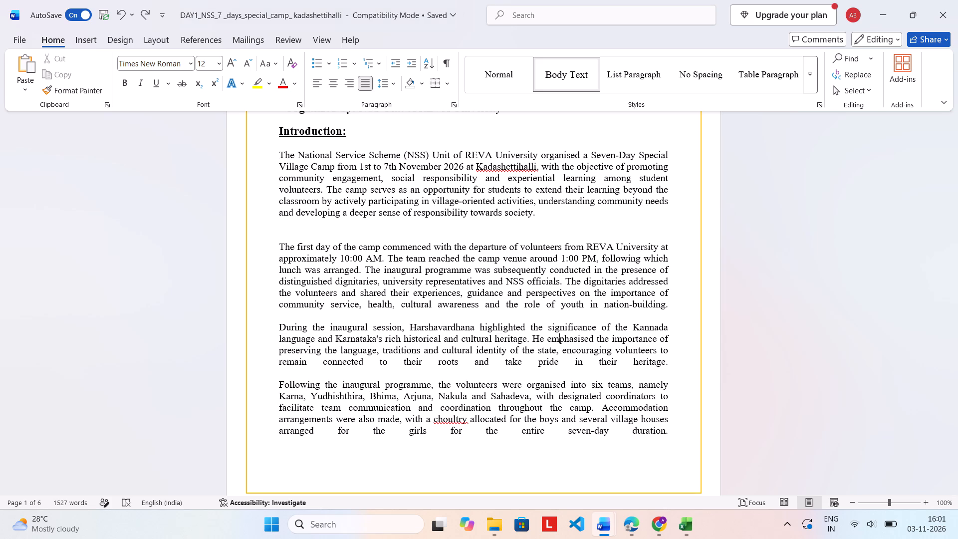
pyautogui.press('Down')
pyautogui.press('Down')
pyautogui.press('Down')
pyautogui.press('Down')
pyautogui.press('Down')
pyautogui.press('Down')
pyautogui.press('Down')
pyautogui.press('Down')
pyautogui.press('Down')
pyautogui.press('Down')
pyautogui.press('Down')
pyautogui.press('Down')
pyautogui.press('Down')
pyautogui.press('Down')
pyautogui.press('Down')
pyautogui.press('Down')
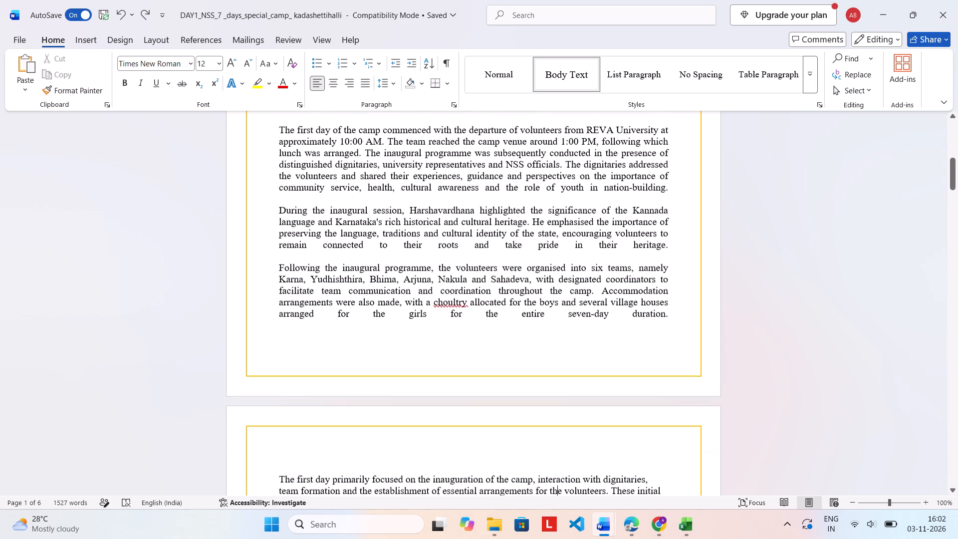
pyautogui.press('Down')
pyautogui.press('Down')
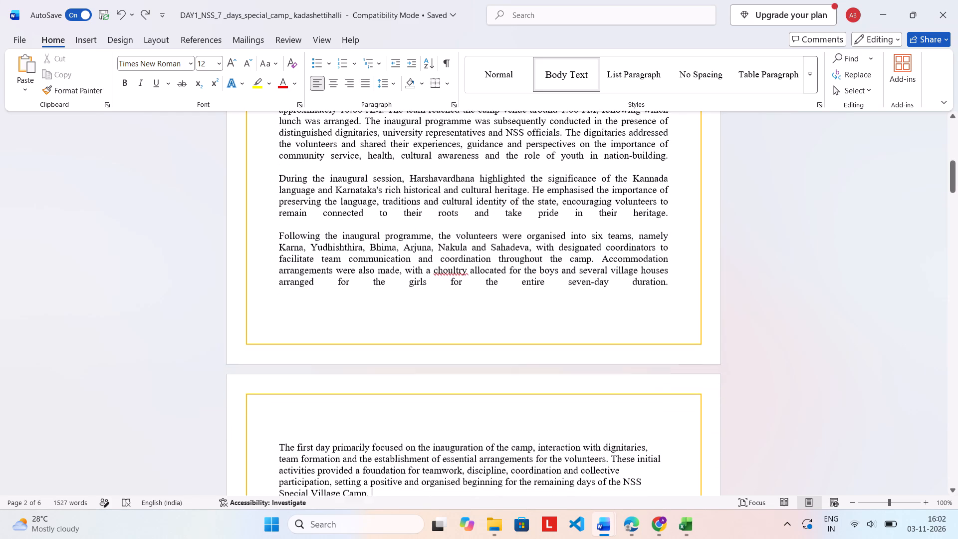
pyautogui.press('Down')
pyautogui.press('Down')
pyautogui.press('Down')
pyautogui.press('Down')
pyautogui.press('Down')
pyautogui.press('Down')
pyautogui.press('Down')
pyautogui.press('Down')
pyautogui.press('Down')
pyautogui.press('Down')
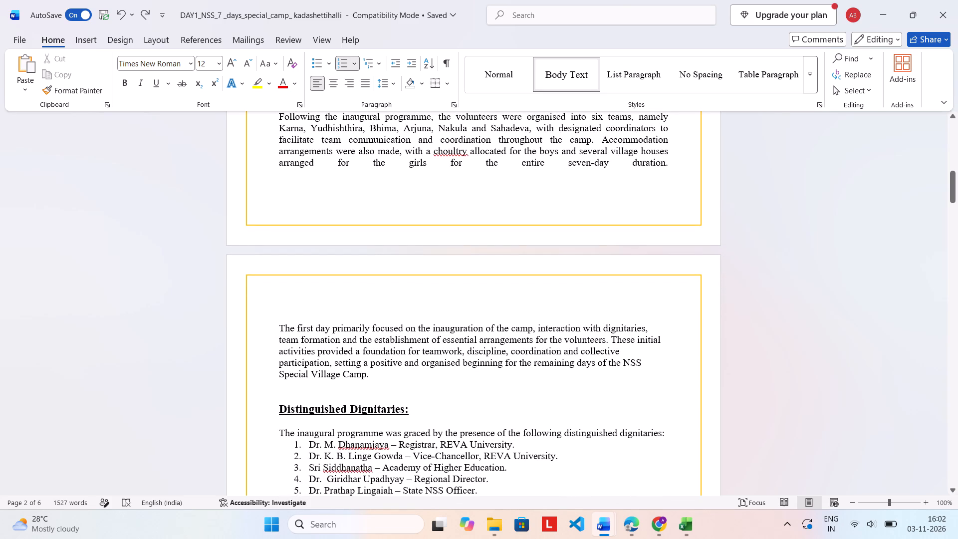
# Justify the page 2 paragraph beginning "The first day primarily focused on the inauguration of the camp".
pyautogui.moveTo(367, 370); pyautogui.dragTo(278, 350, button='right')
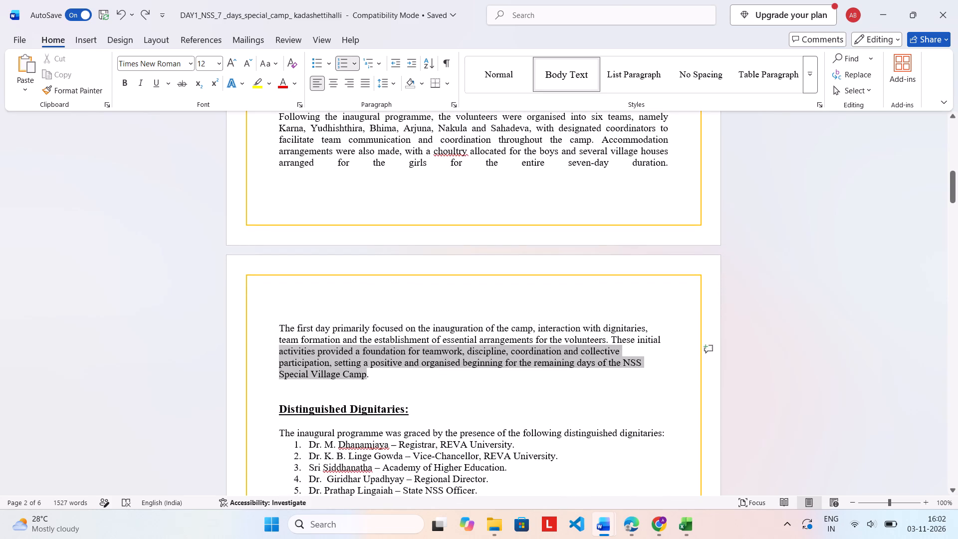
pyautogui.moveTo(278, 350); pyautogui.dragTo(253, 331, button='right')
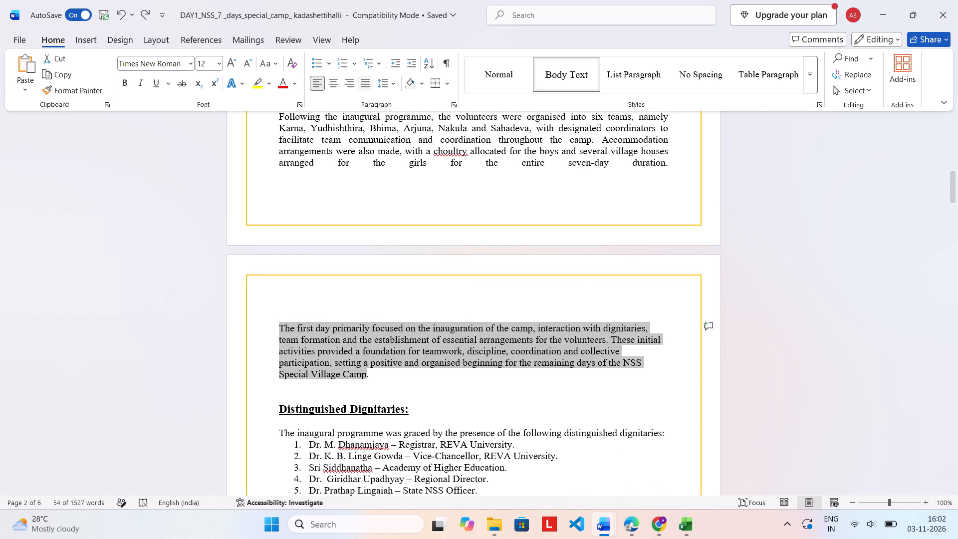
pyautogui.click(361, 86)
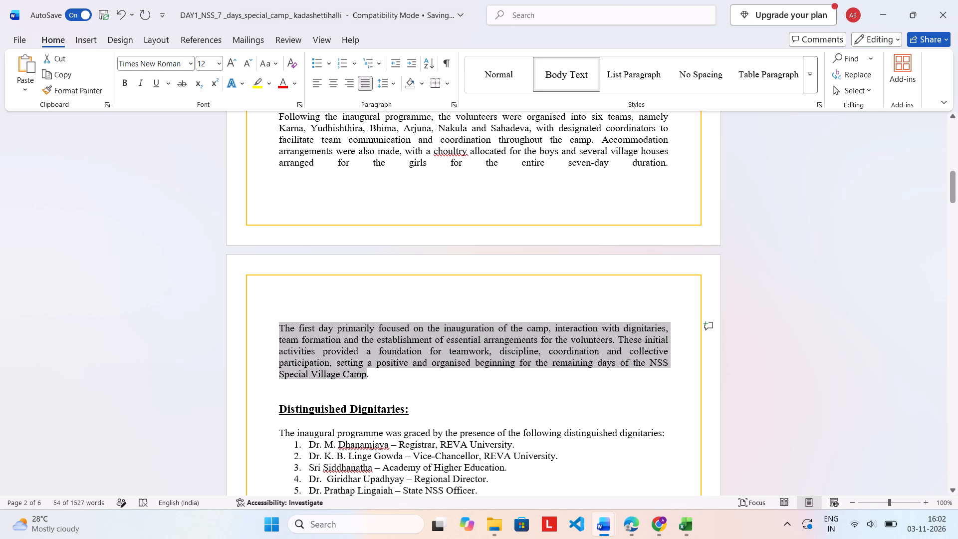
# Merge the third Distinguished Dignitaries entry into the second, making the Vice-Chancellor's affiliation Sri Siddhanatha Academy of Higher Education instead of REVA University.
pyautogui.click(482, 400)
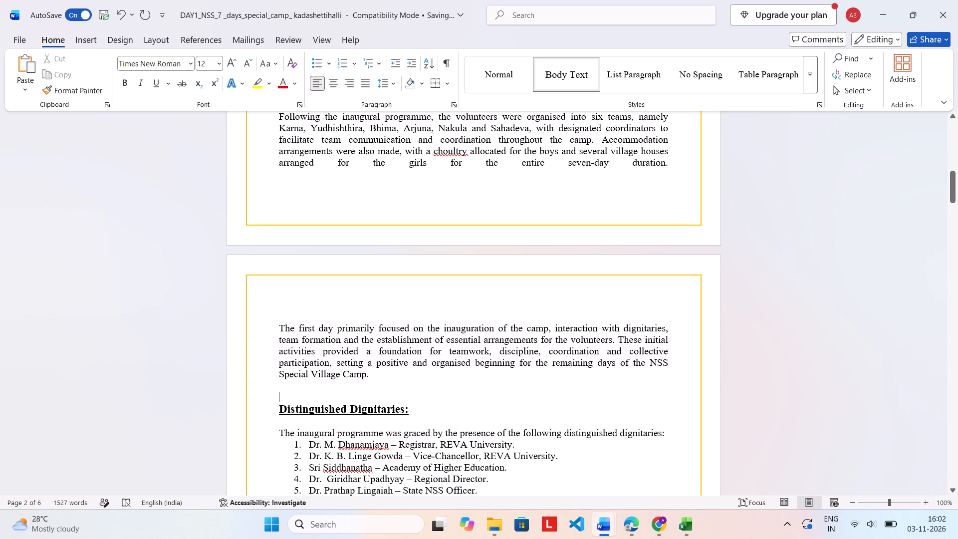
pyautogui.press('Down')
pyautogui.press('Down')
pyautogui.press('Down')
pyautogui.press('Down')
pyautogui.press('Down')
pyautogui.press('Down')
pyautogui.press('Down')
pyautogui.press('Down')
pyautogui.press('Down')
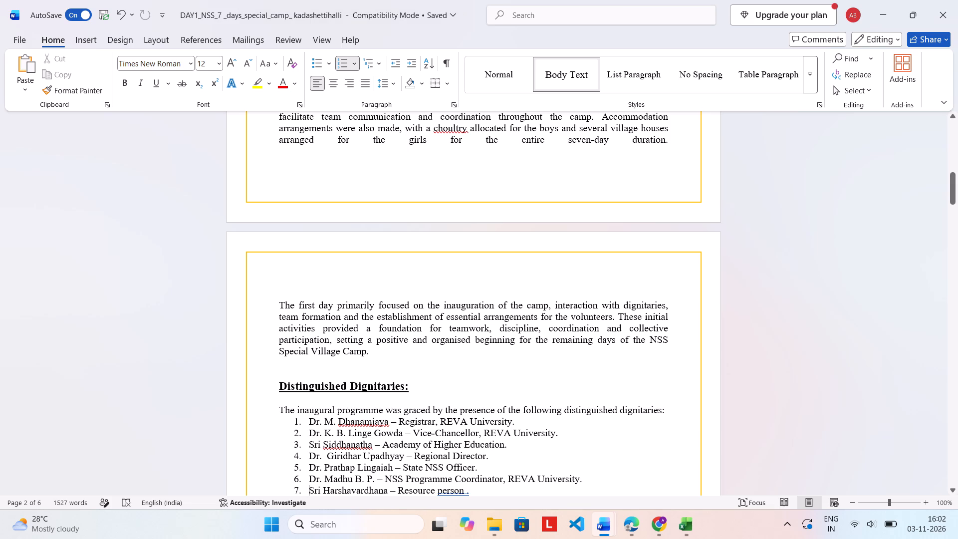
pyautogui.click(305, 447)
pyautogui.press('BackSpace')
pyautogui.press('BackSpace')
pyautogui.press('BackSpace')
pyautogui.press('BackSpace')
pyautogui.press('BackSpace')
pyautogui.press('BackSpace')
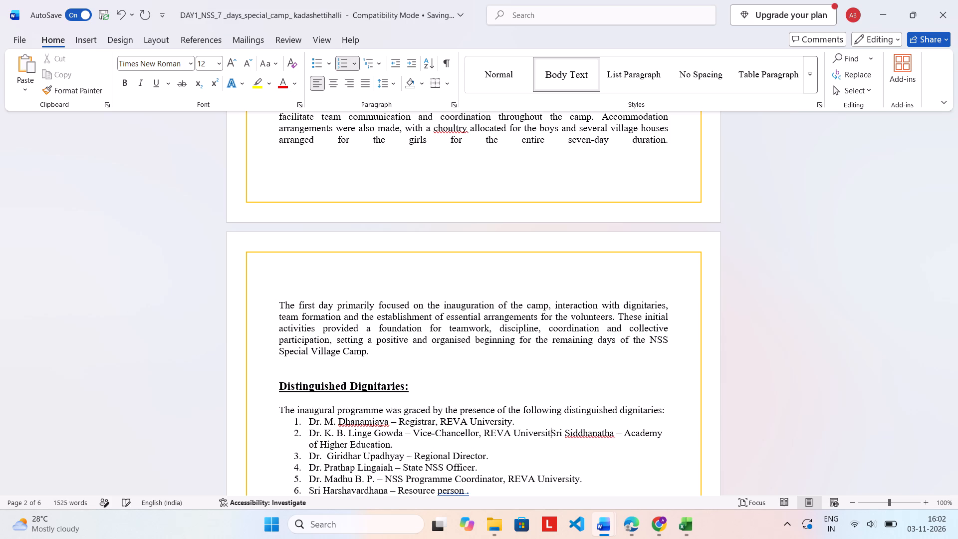
pyautogui.press('BackSpace')
pyautogui.press('BackSpace')
pyautogui.press('BackSpace')
pyautogui.press('BackSpace')
pyautogui.press('BackSpace')
pyautogui.press('BackSpace')
pyautogui.press('BackSpace')
pyautogui.press('BackSpace')
pyautogui.press('BackSpace')
pyautogui.press('BackSpace')
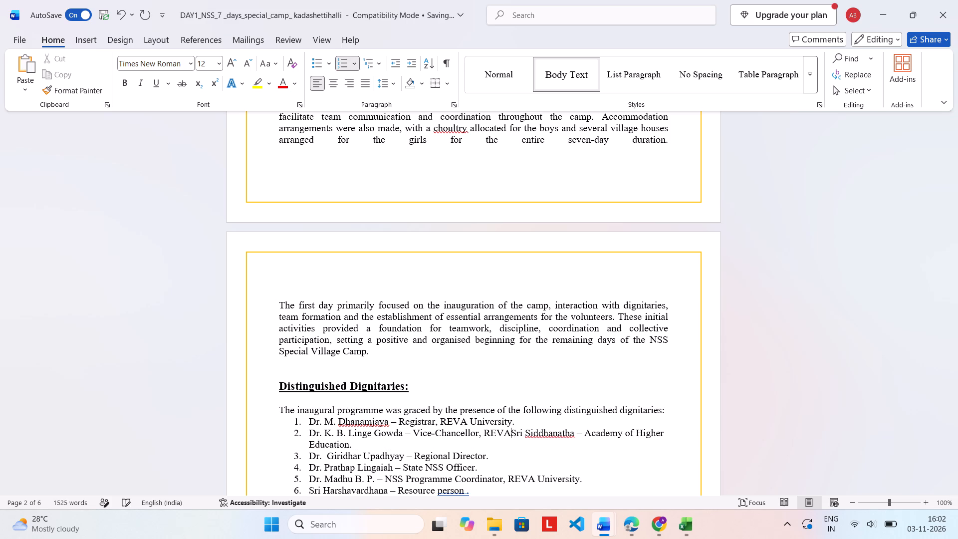
pyautogui.press('BackSpace')
pyautogui.press('BackSpace')
pyautogui.press('BackSpace')
pyautogui.press('BackSpace')
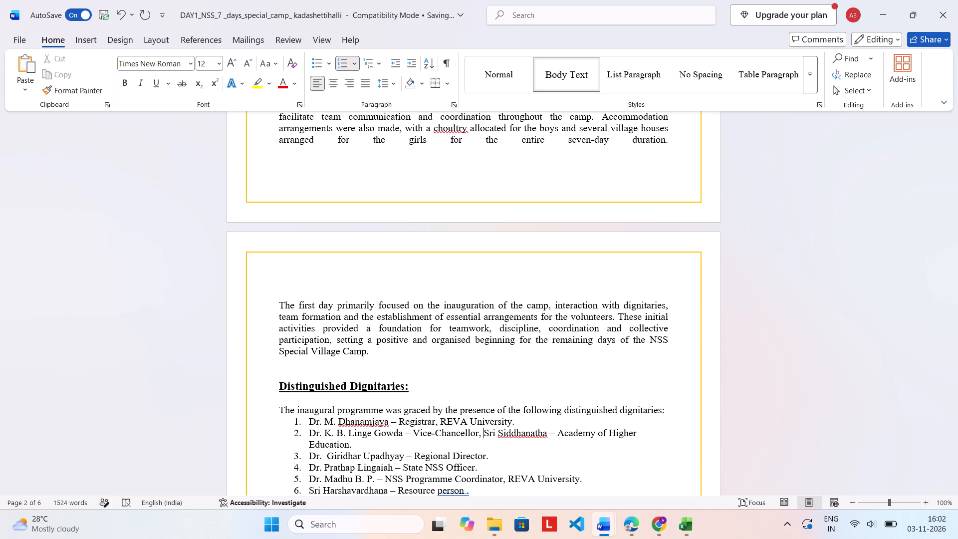
pyautogui.click(554, 432)
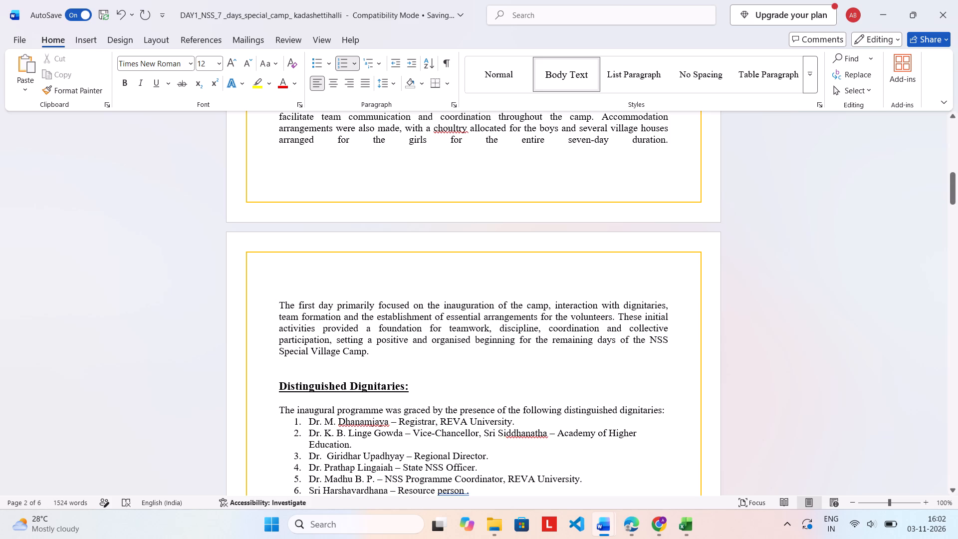
# Replace the dash before "Academy of Higher Education" in the Vice-Chancellor's entry with a space.
pyautogui.press('BackSpace')
pyautogui.press('Delete')
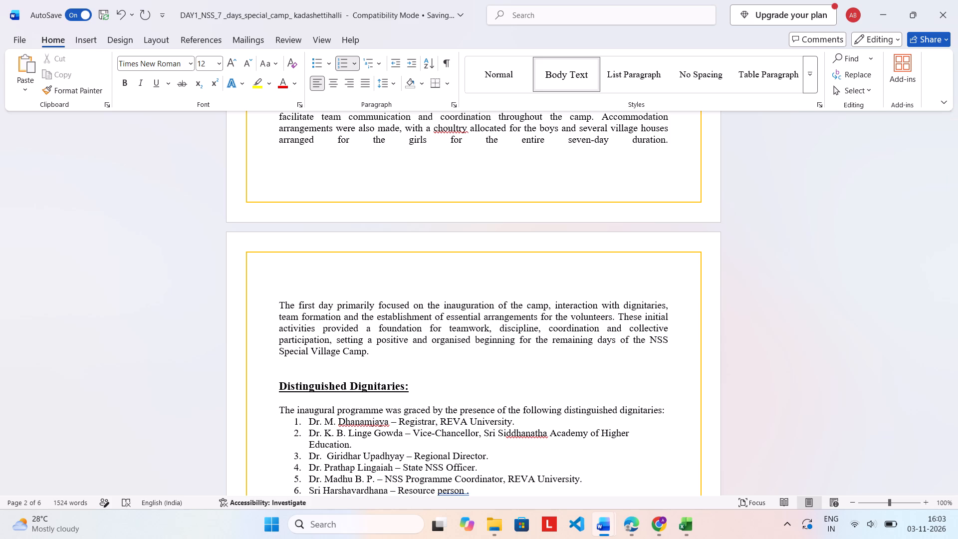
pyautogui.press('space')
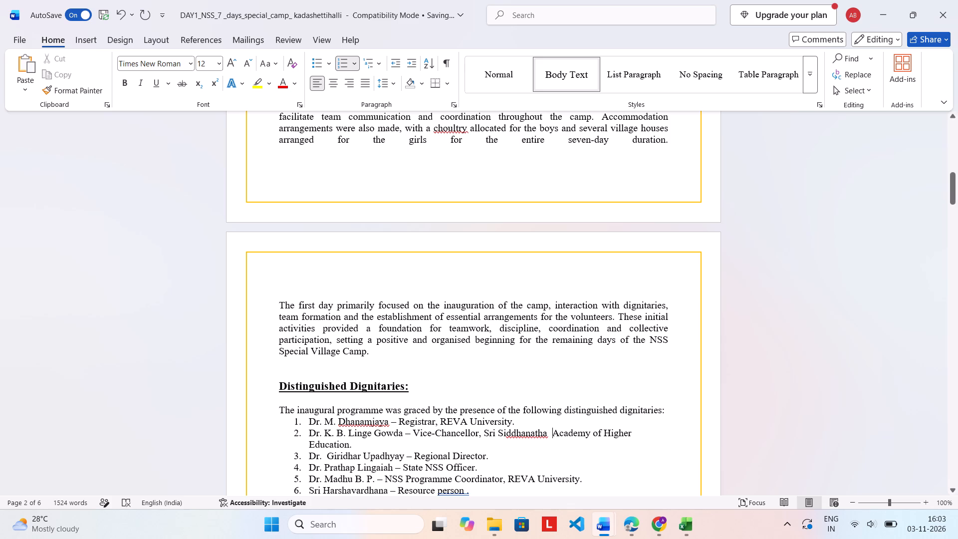
# Delete the Regional Director and State NSS Officer entries from the Distinguished Dignitaries list.
pyautogui.click(353, 453)
pyautogui.moveTo(478, 466); pyautogui.dragTo(417, 462)
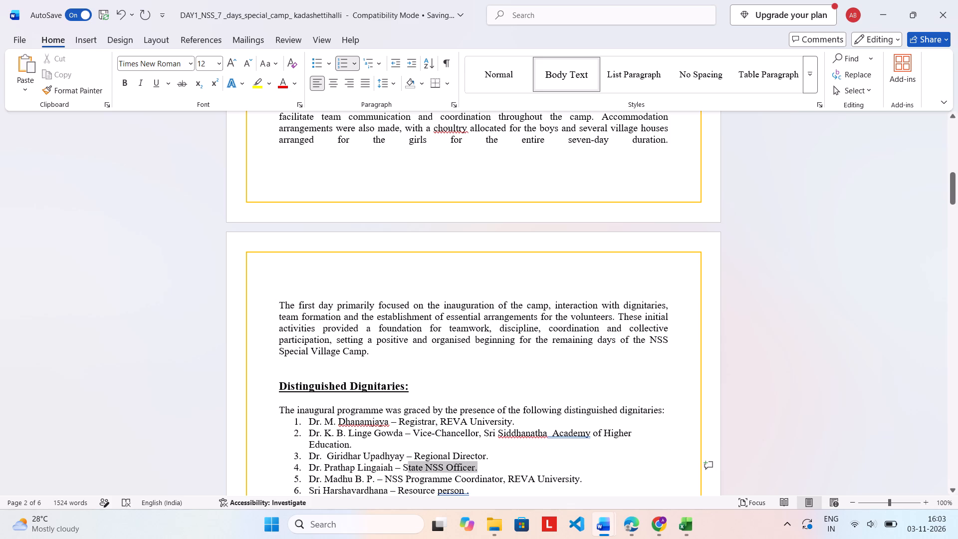
pyautogui.moveTo(417, 462); pyautogui.dragTo(304, 457)
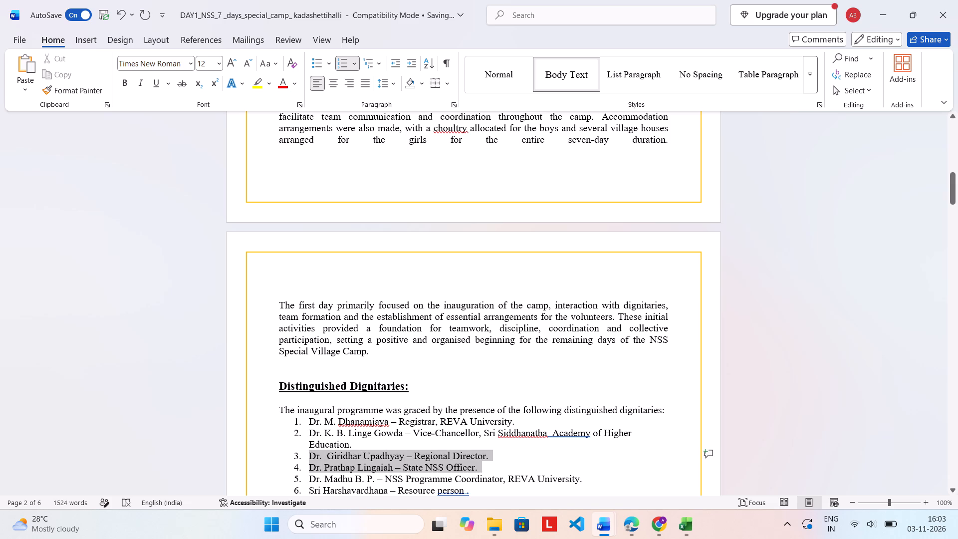
pyautogui.moveTo(304, 457); pyautogui.dragTo(303, 457)
pyautogui.press('Delete')
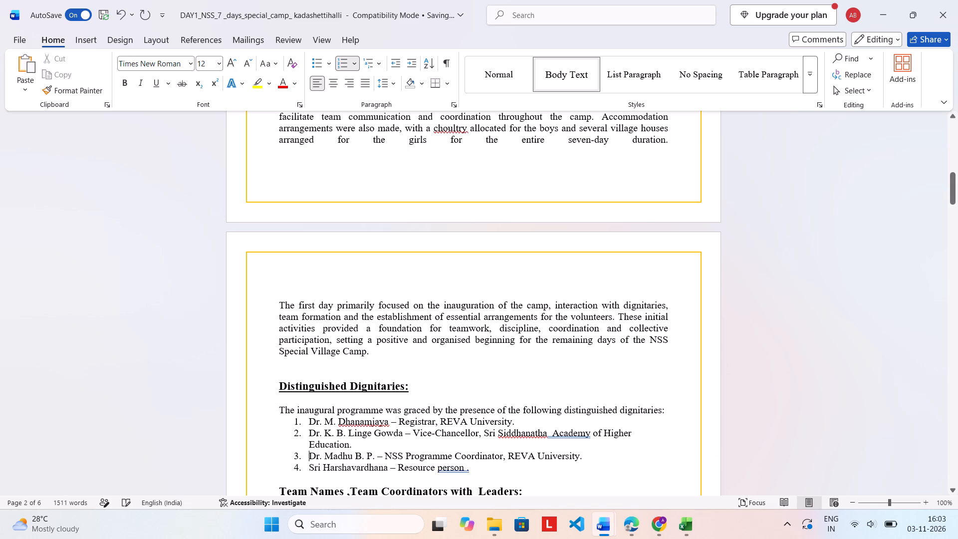
# Add a fifth entry after the Resource person in the Distinguished Dignitaries list, starting with the new dignitary's name and a comma.
pyautogui.click(473, 467)
pyautogui.click(454, 472)
pyautogui.click(472, 472)
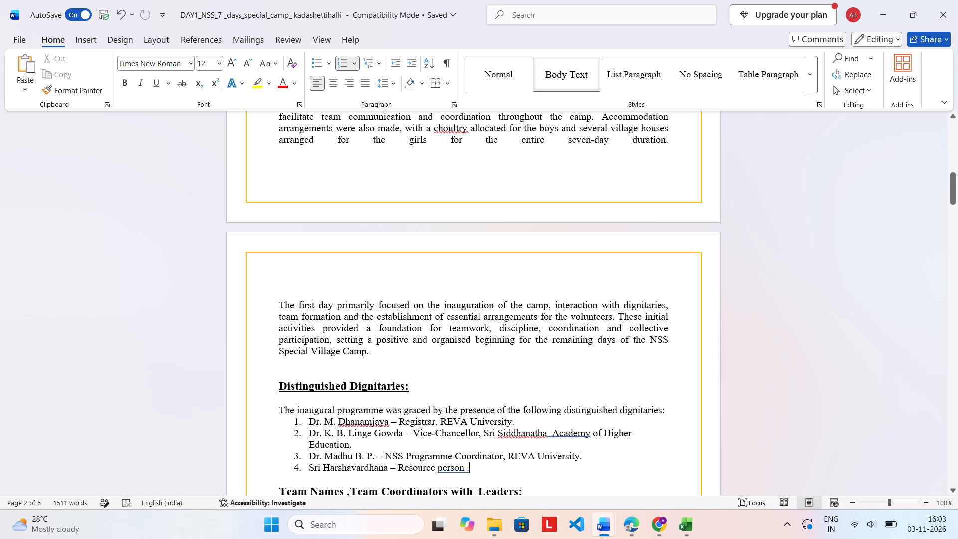
pyautogui.press('Return')
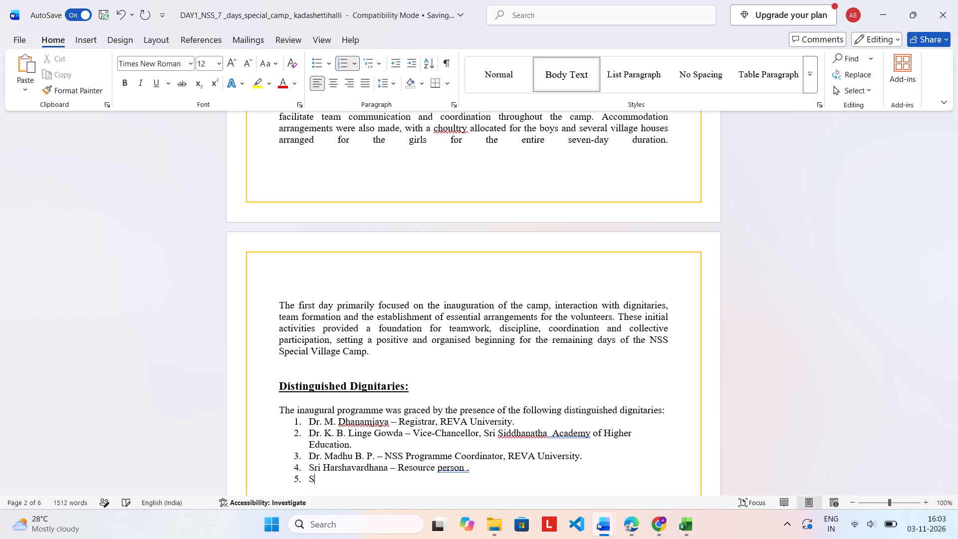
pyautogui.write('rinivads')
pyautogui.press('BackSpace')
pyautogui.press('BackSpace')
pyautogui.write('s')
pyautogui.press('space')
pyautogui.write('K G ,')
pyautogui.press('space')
# Complete the fifth entry of the Distinguished Dignitaries list with the role and place "Social service, Kadashettihalli,".
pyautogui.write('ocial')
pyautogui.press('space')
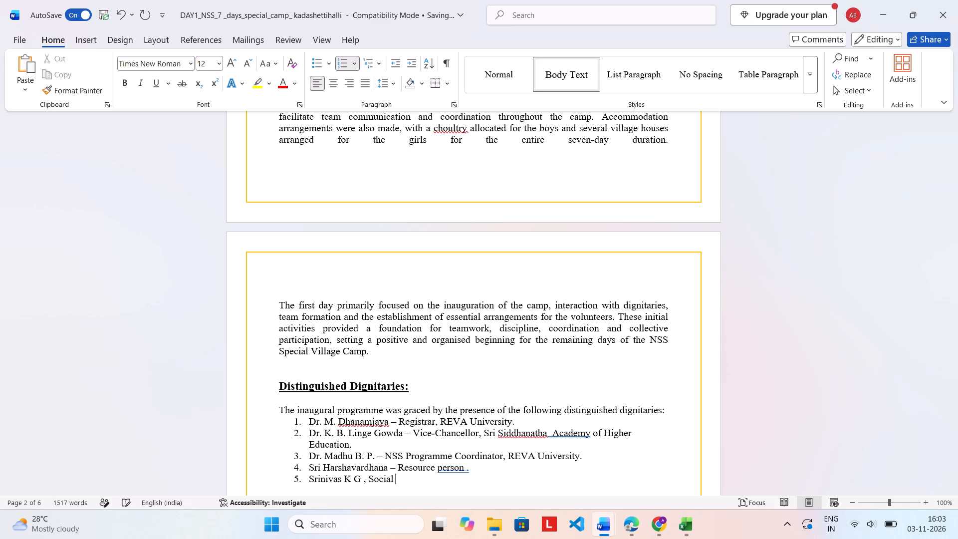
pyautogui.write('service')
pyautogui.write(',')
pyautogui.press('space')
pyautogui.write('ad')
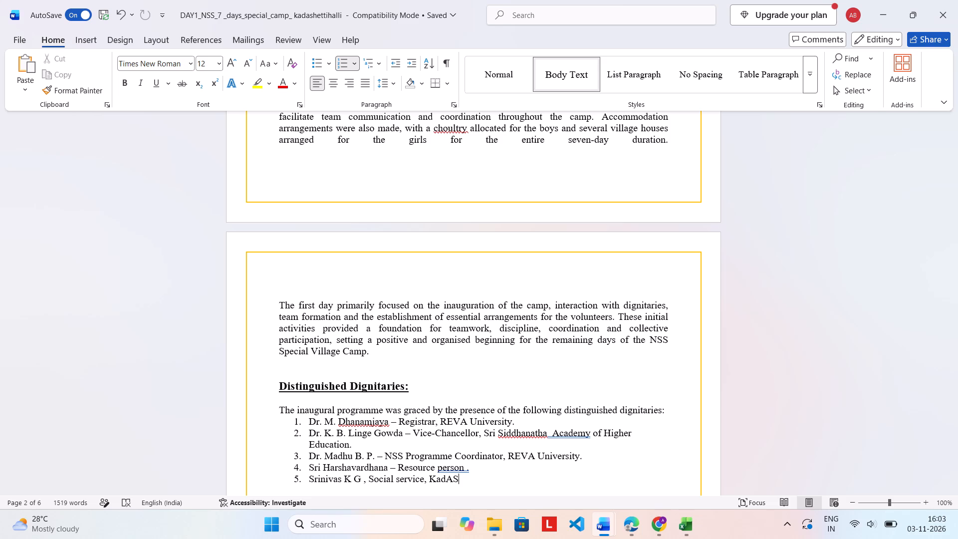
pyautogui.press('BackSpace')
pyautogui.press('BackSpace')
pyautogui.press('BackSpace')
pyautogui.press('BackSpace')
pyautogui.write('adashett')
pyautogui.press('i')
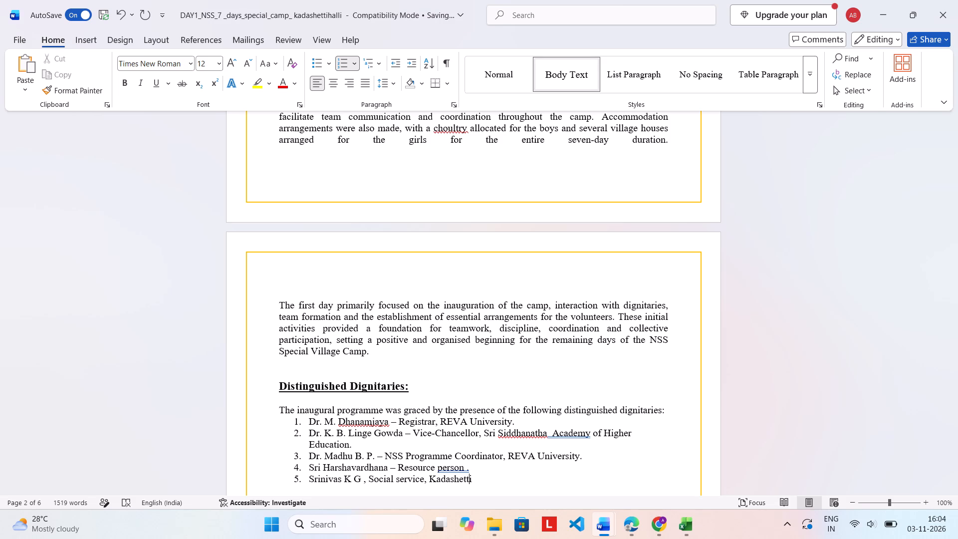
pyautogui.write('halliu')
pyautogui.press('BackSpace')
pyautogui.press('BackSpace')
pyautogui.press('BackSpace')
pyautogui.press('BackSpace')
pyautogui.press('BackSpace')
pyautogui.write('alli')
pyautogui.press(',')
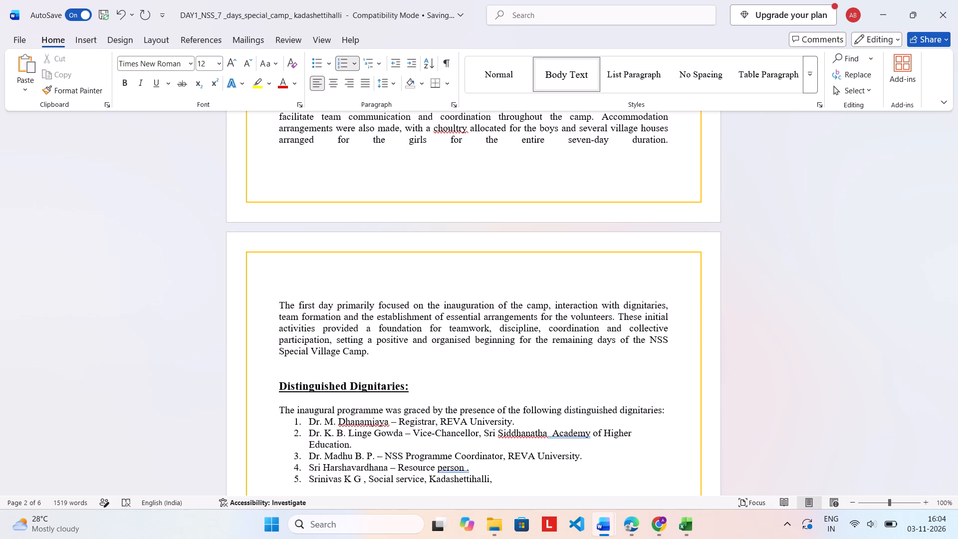
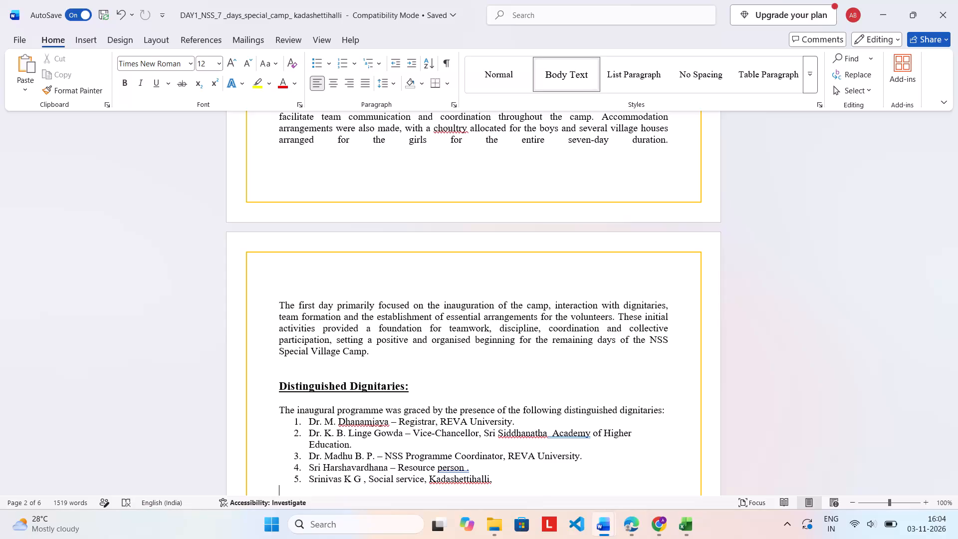
# Add a sixth entry to the Distinguished Dignitaries list with the dignitary's name and the role "President".
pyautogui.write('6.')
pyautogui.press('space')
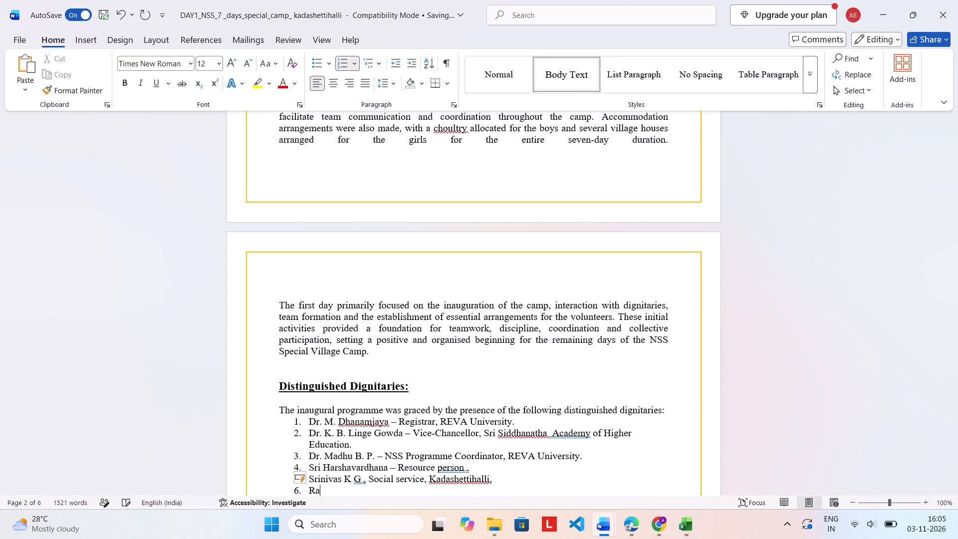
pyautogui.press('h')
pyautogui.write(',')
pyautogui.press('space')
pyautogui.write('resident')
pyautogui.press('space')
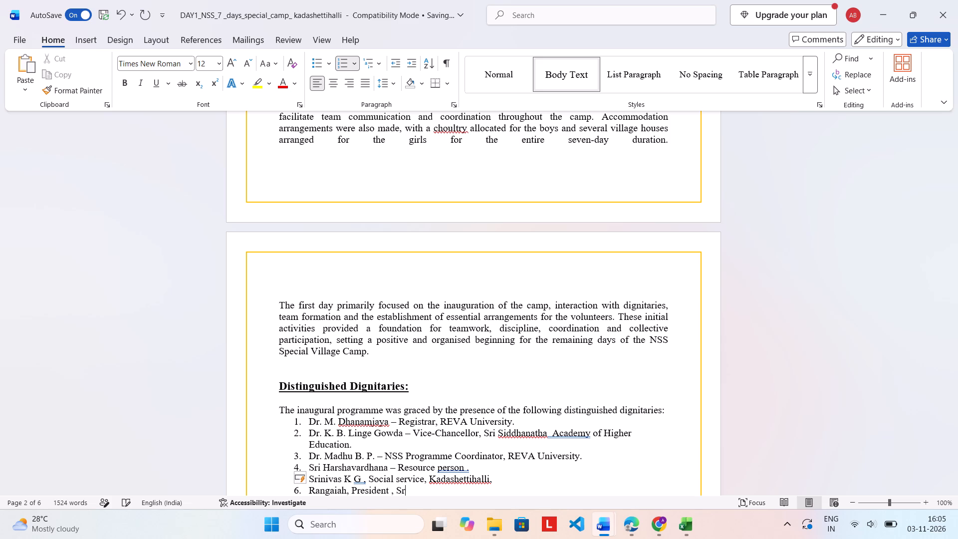
# Complete the sixth dignitary's entry with the affiliation Sri Daithamaramma Chairatable Trust, ending it with a full stop.
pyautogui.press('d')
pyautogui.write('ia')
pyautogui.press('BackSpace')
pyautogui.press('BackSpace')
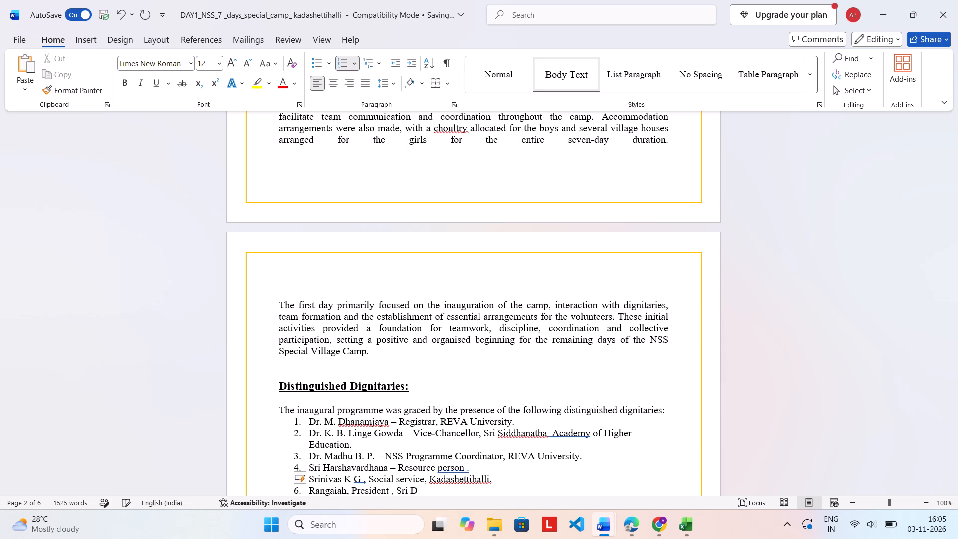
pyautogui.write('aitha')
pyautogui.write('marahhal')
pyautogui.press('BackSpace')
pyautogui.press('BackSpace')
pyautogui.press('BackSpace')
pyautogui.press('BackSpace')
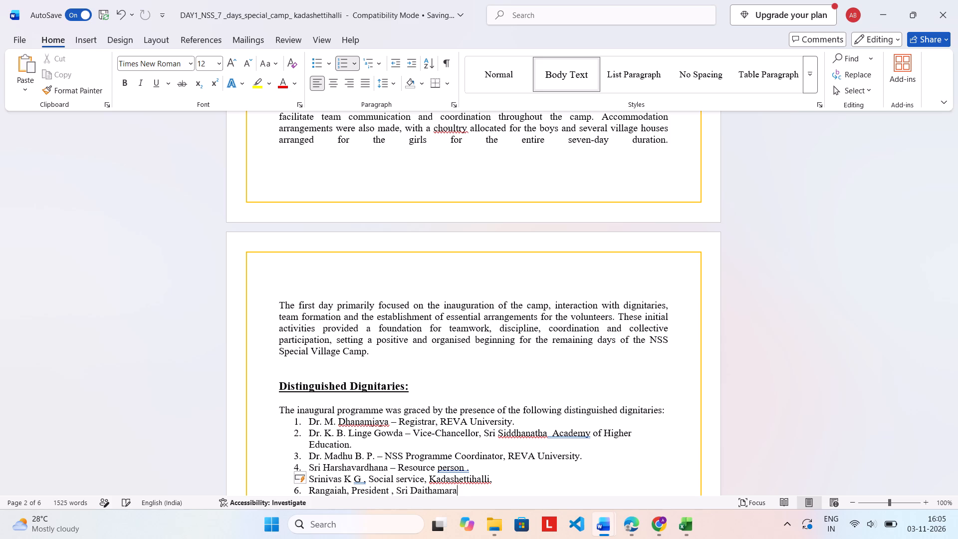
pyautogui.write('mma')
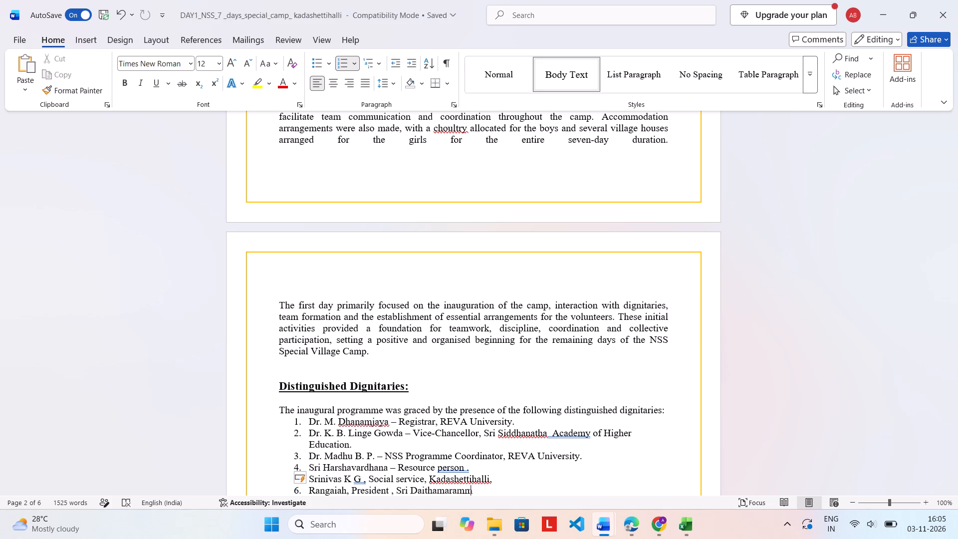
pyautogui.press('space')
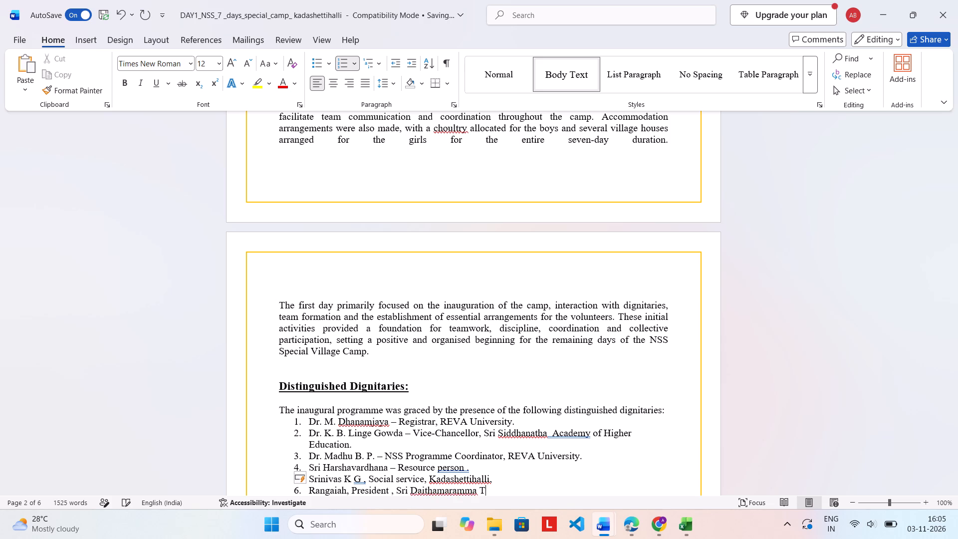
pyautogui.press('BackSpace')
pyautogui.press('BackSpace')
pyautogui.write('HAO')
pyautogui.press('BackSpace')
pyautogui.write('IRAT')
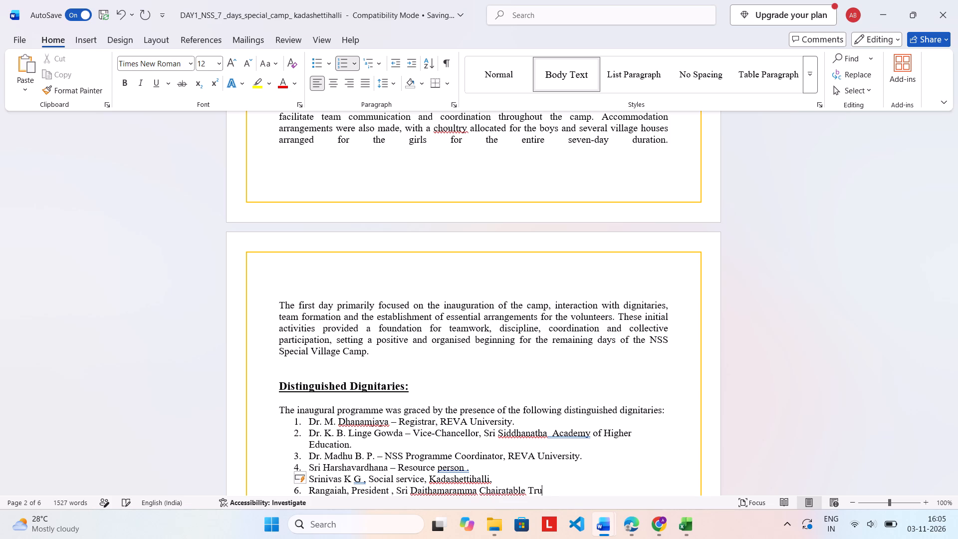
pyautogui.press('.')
# Correct the misspelt "Chairatable" in the sixth dignitary's entry to the suggested spelling "Charitable".
pyautogui.click(519, 491)
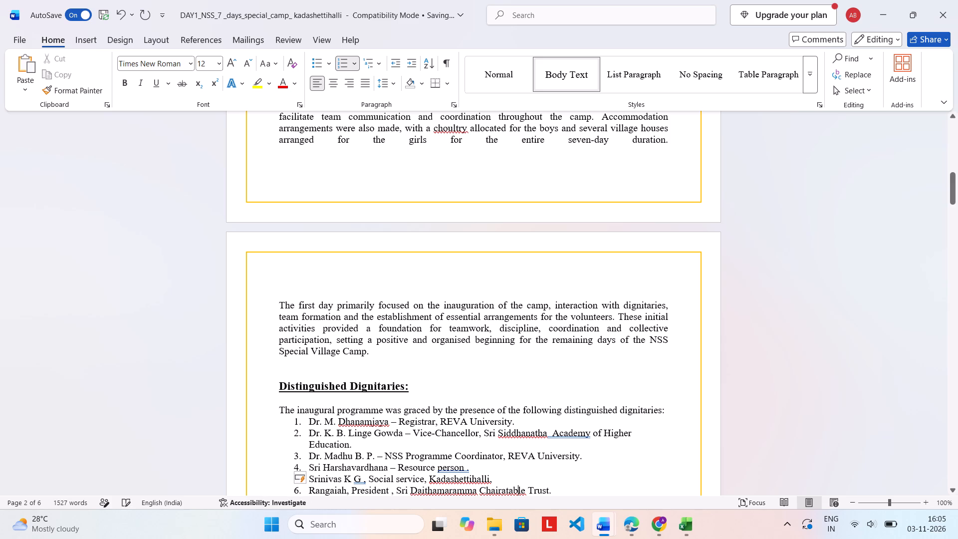
pyautogui.rightClick(519, 491)
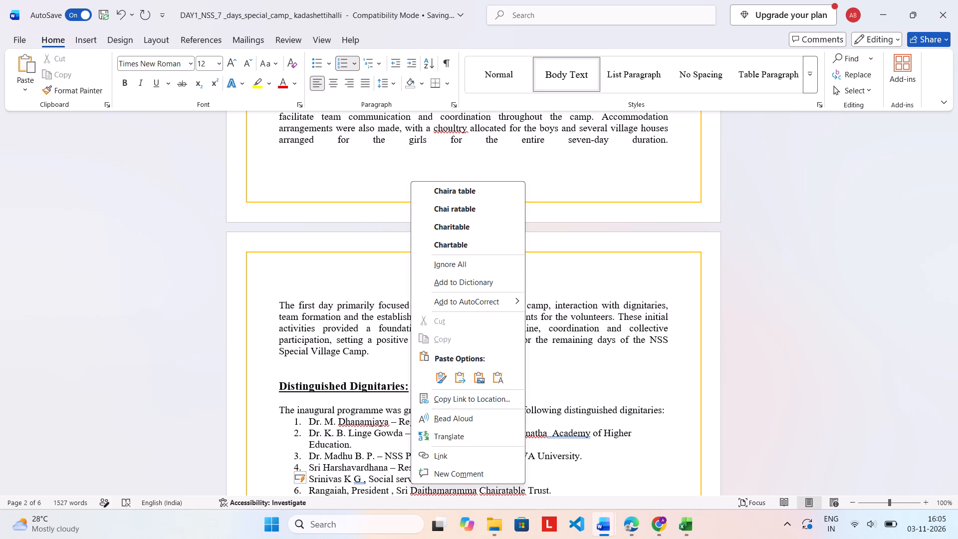
pyautogui.click(474, 226)
# Remove a blank line between the paragraph introducing the team coordinators and the team table on page 2.
pyautogui.click(548, 494)
pyautogui.press('Down')
pyautogui.press('Down')
pyautogui.press('Down')
pyautogui.press('Down')
pyautogui.press('Down')
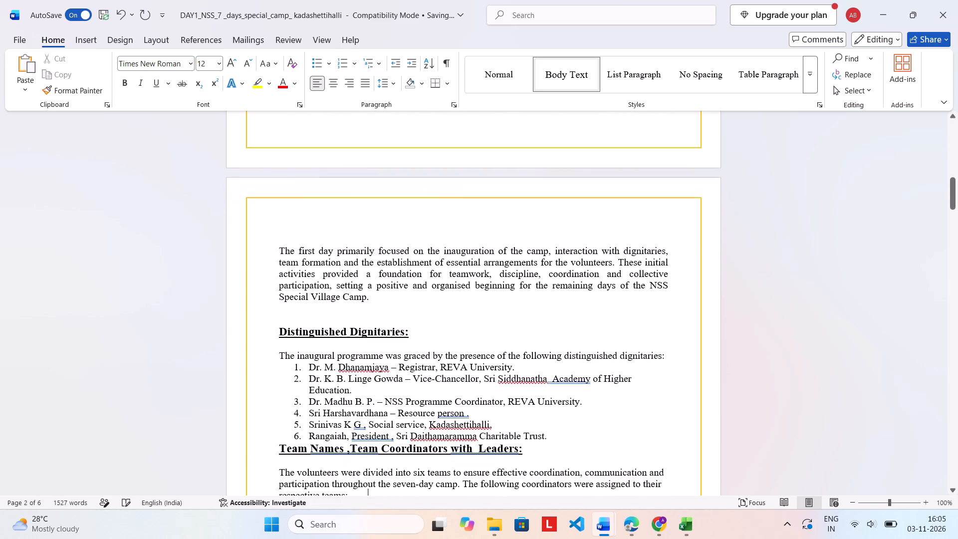
pyautogui.press('Down')
pyautogui.press('Down')
pyautogui.press('Down')
pyautogui.press('Down')
pyautogui.press('Down')
pyautogui.press('Down')
pyautogui.press('Down')
pyautogui.press('Down')
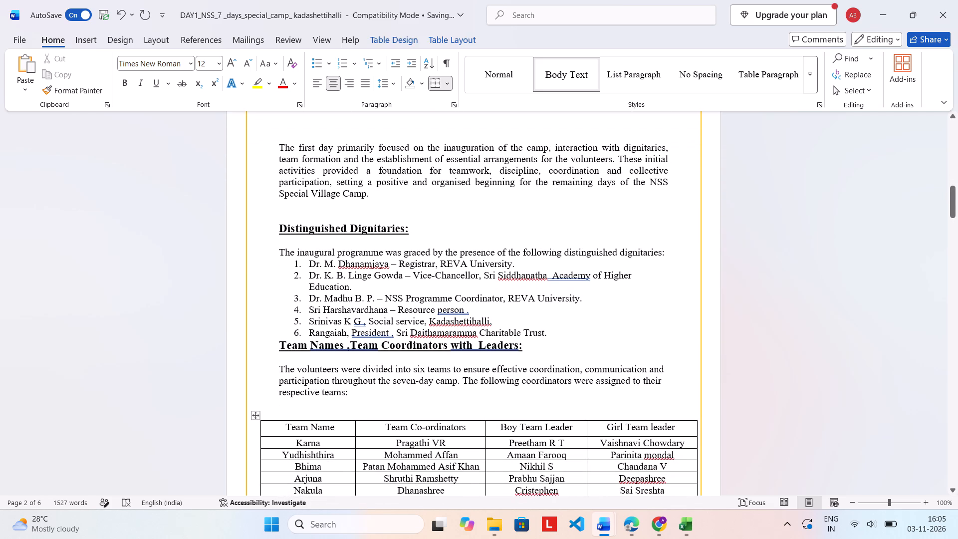
pyautogui.click(334, 407)
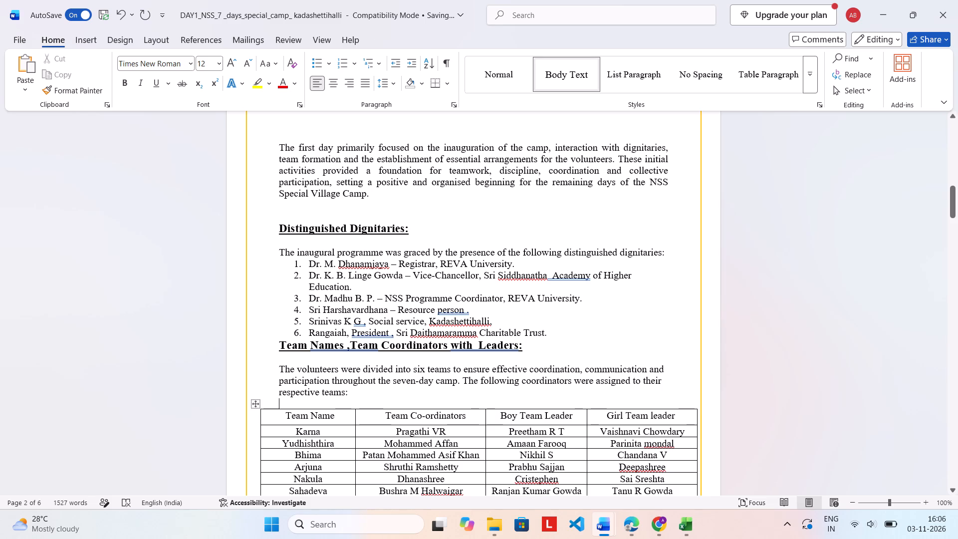
# Make the header row of the team table bold, from Team Name to Girl Team leader.
pyautogui.moveTo(276, 418); pyautogui.dragTo(496, 372)
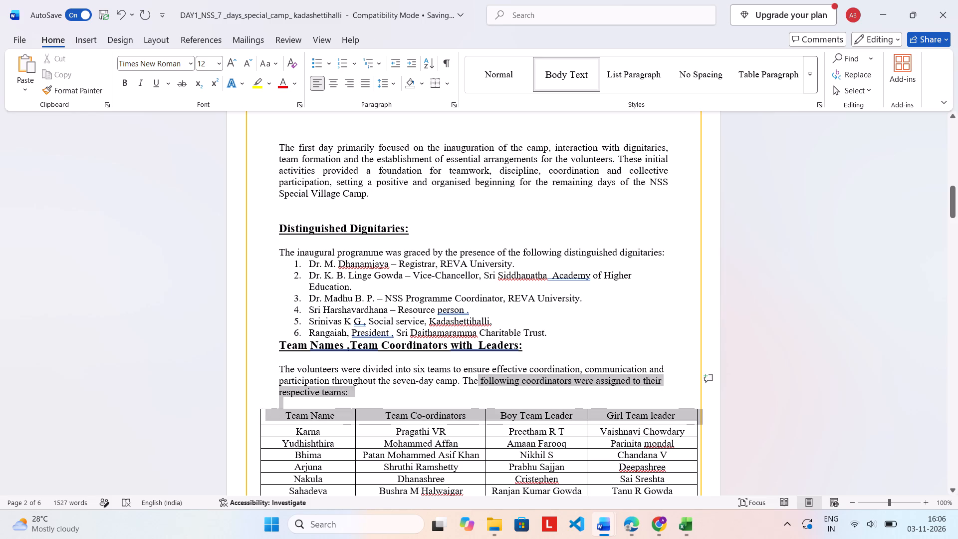
pyautogui.moveTo(496, 372); pyautogui.dragTo(602, 388)
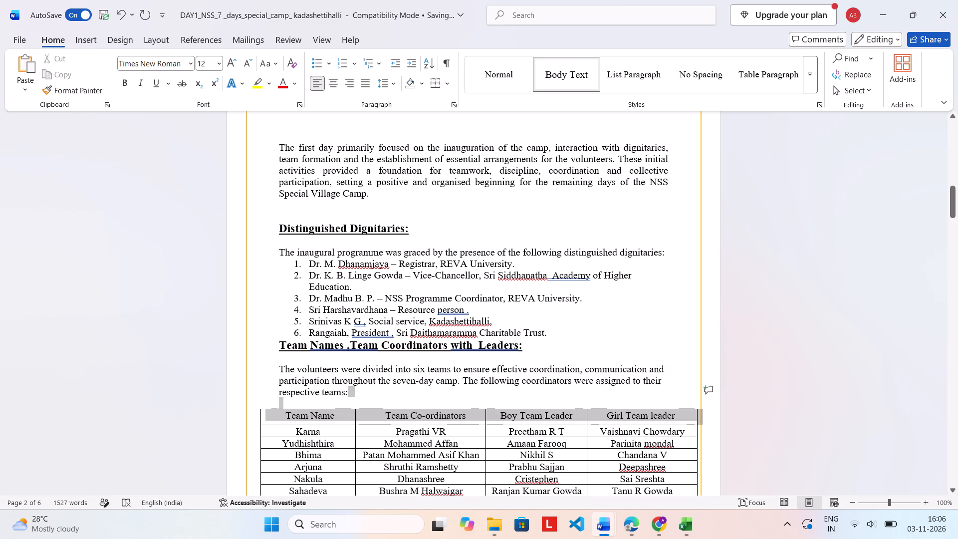
pyautogui.moveTo(602, 388); pyautogui.dragTo(603, 410)
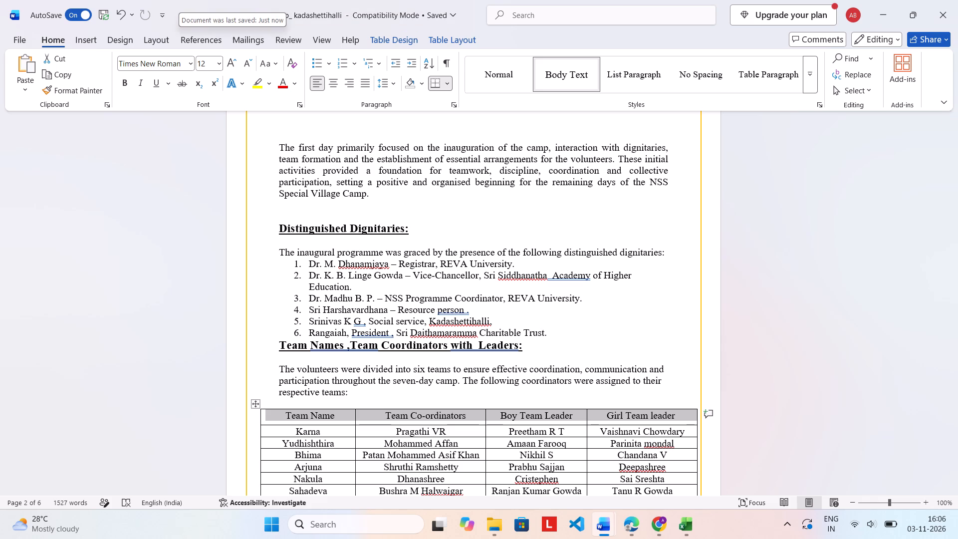
pyautogui.click(120, 83)
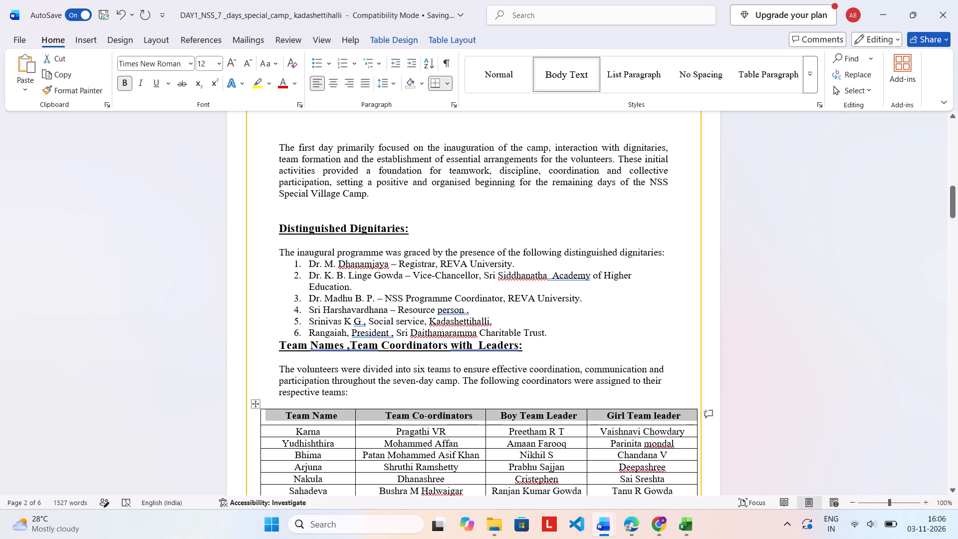
# Review the report from the team table through the Objectives of the Camp and Outcomes of Day 1 to the boys' volunteer table.
pyautogui.click(424, 427)
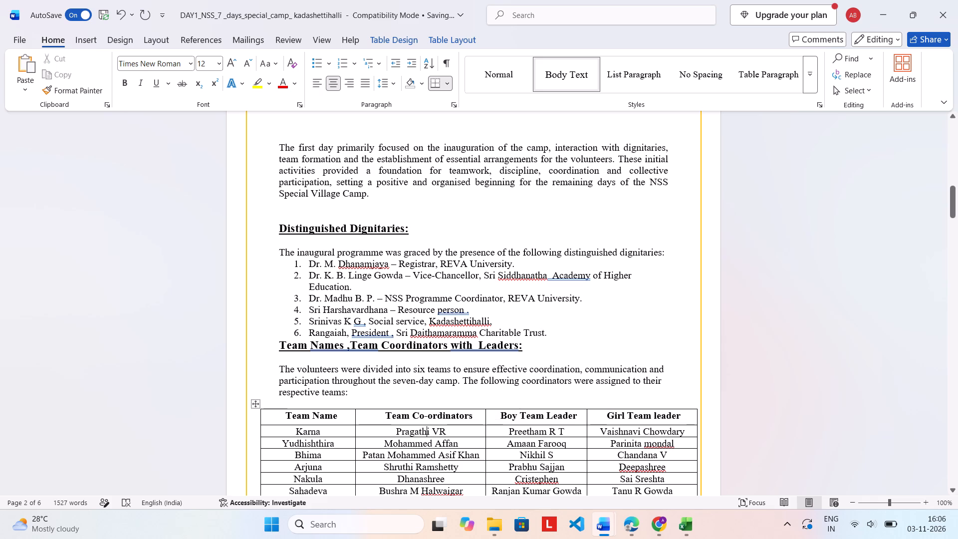
pyautogui.press('Down')
pyautogui.press('Down')
pyautogui.press('Down')
pyautogui.press('Down')
pyautogui.press('Down')
pyautogui.press('Down')
pyautogui.press('Down')
pyautogui.press('Down')
pyautogui.press('Down')
pyautogui.press('Down')
pyautogui.press('Down')
pyautogui.press('Down')
pyautogui.press('Down')
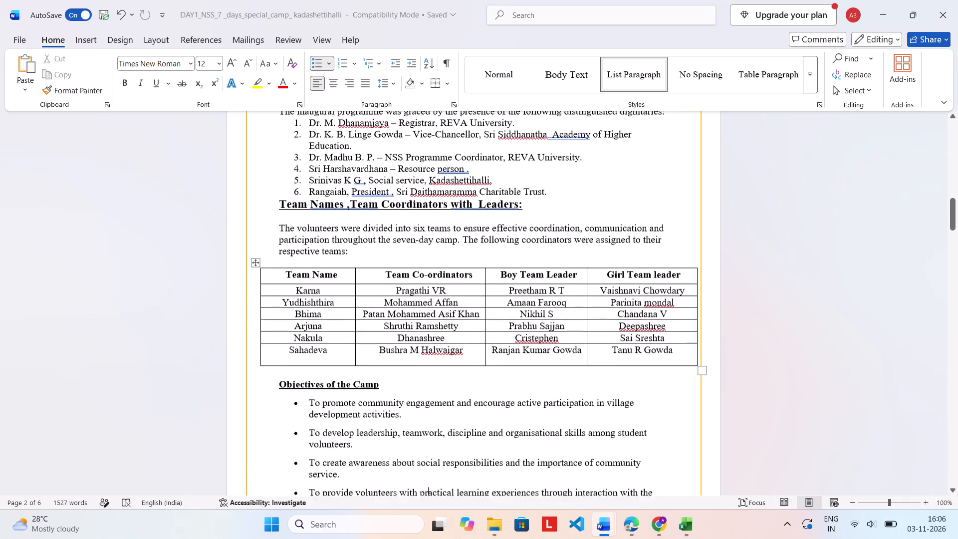
pyautogui.press('Down')
pyautogui.press('Down')
pyautogui.press('Down')
pyautogui.press('Down')
pyautogui.press('Down')
pyautogui.press('Down')
pyautogui.press('Down')
pyautogui.press('Down')
pyautogui.press('Down')
pyautogui.press('Down')
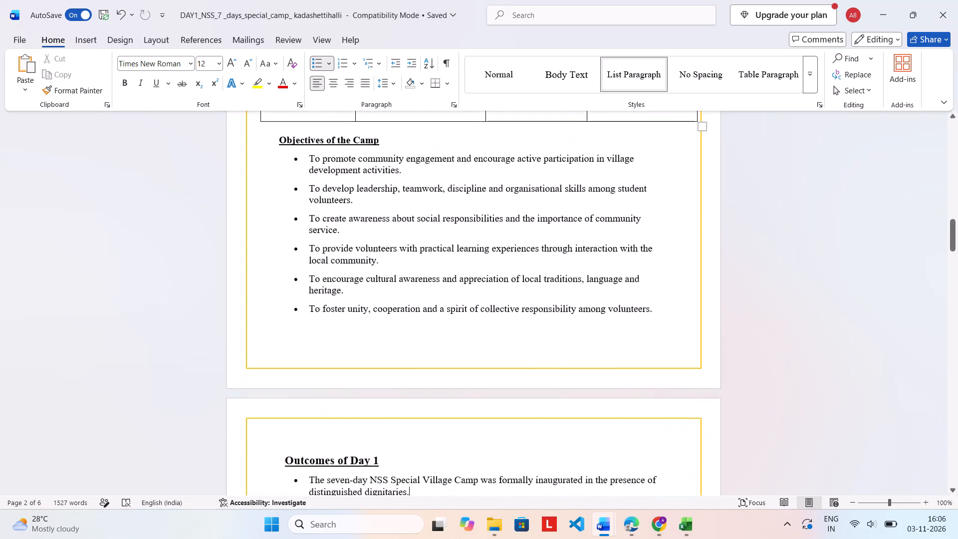
pyautogui.press('Down')
pyautogui.press('Down')
pyautogui.press('Down')
pyautogui.press('Down')
pyautogui.press('Down')
pyautogui.press('Down')
pyautogui.press('Down')
pyautogui.press('Down')
pyautogui.press('Down')
pyautogui.press('Down')
pyautogui.press('Down')
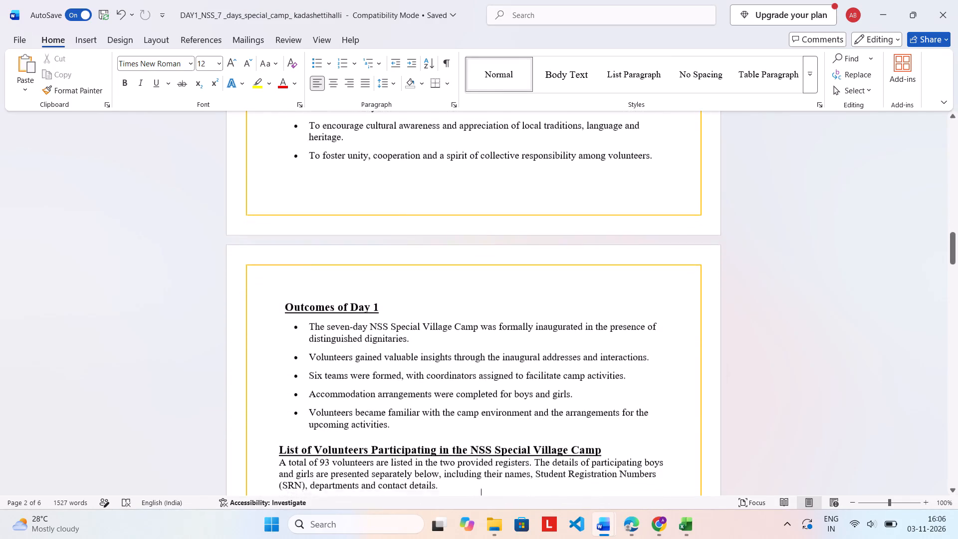
pyautogui.press('Down')
pyautogui.press('Down')
pyautogui.press('Down')
pyautogui.press('Down')
pyautogui.press('Down')
pyautogui.press('Down')
pyautogui.press('Down')
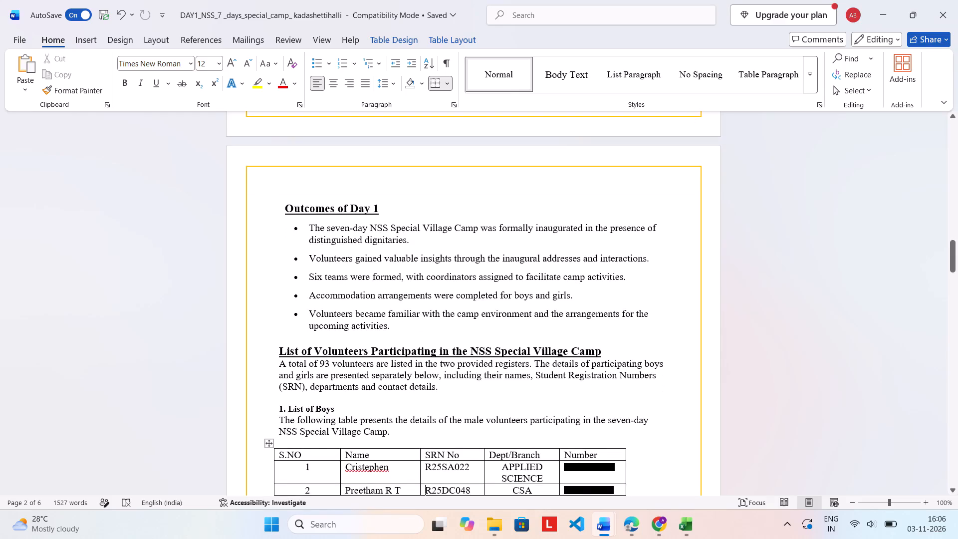
# Read through the Outcomes of Day 1 bullets and the introductory paragraph of the List of Volunteers section on page 3.
pyautogui.click(355, 184)
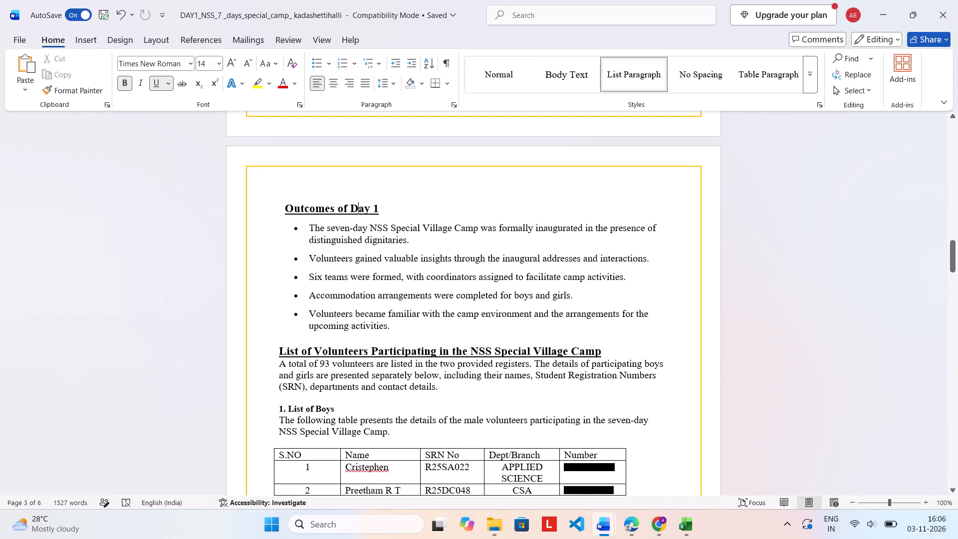
pyautogui.press('Down')
pyautogui.press('Down')
pyautogui.press('Down')
pyautogui.press('Down')
pyautogui.press('Down')
pyautogui.press('Down')
pyautogui.press('Down')
pyautogui.press('Down')
pyautogui.press('Down')
pyautogui.press('Down')
pyautogui.press('Left')
pyautogui.press('Left')
pyautogui.press('Left')
pyautogui.press('Left')
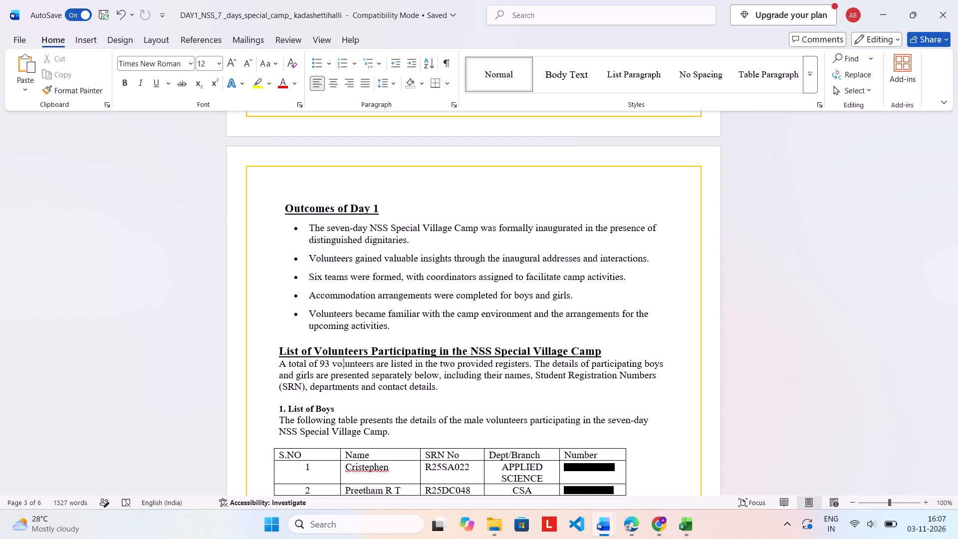
pyautogui.press('Left')
pyautogui.press('Left')
pyautogui.press('Left')
# Review the boys' volunteer table from its first entry through row 35 to the start of the List of Girls section.
pyautogui.press('Down')
pyautogui.press('Down')
pyautogui.press('Down')
pyautogui.press('Down')
pyautogui.press('Down')
pyautogui.press('Down')
pyautogui.press('Down')
pyautogui.press('Down')
pyautogui.press('Down')
pyautogui.press('Down')
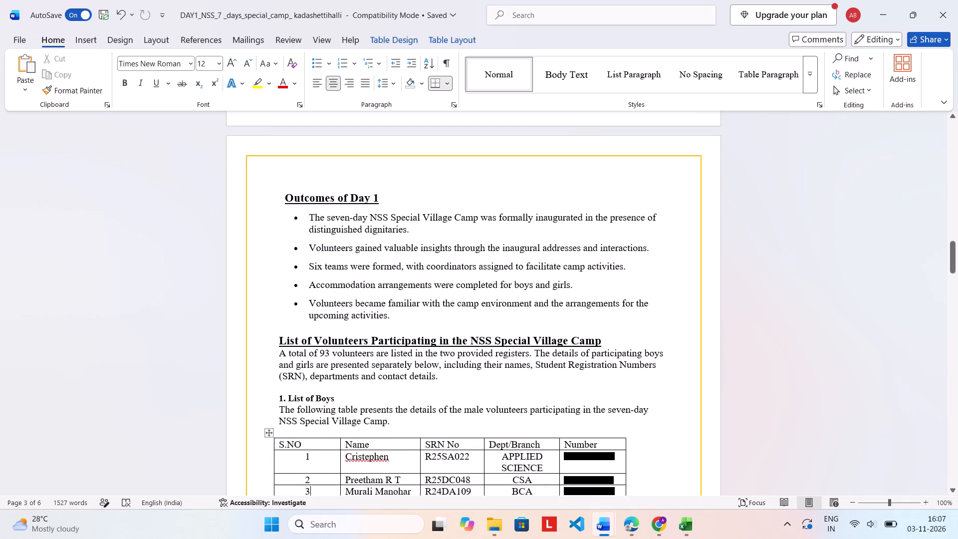
pyautogui.press('Down')
pyautogui.press('Down')
pyautogui.press('Down')
pyautogui.press('Down')
pyautogui.press('Down')
pyautogui.press('Down')
pyautogui.press('Down')
pyautogui.press('Down')
pyautogui.press('Down')
pyautogui.press('Down')
pyautogui.press('Down')
pyautogui.press('Down')
pyautogui.press('Down')
pyautogui.press('Down')
pyautogui.press('Down')
pyautogui.press('Down')
pyautogui.press('Down')
pyautogui.press('Down')
pyautogui.press('Down')
pyautogui.press('Down')
pyautogui.press('Down')
pyautogui.press('Down')
pyautogui.press('Down')
pyautogui.press('Down')
pyautogui.press('Down')
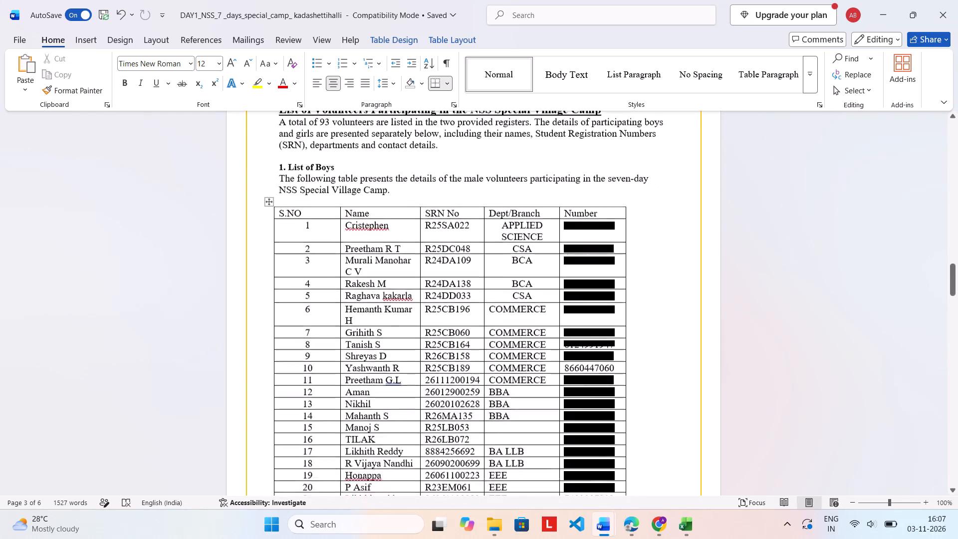
pyautogui.press('Down')
pyautogui.press('Down')
pyautogui.press('Down')
pyautogui.press('Down')
pyautogui.press('Down')
pyautogui.press('Down')
pyautogui.press('Down')
pyautogui.press('Down')
pyautogui.press('Down')
pyautogui.press('Down')
pyautogui.press('Down')
pyautogui.press('Down')
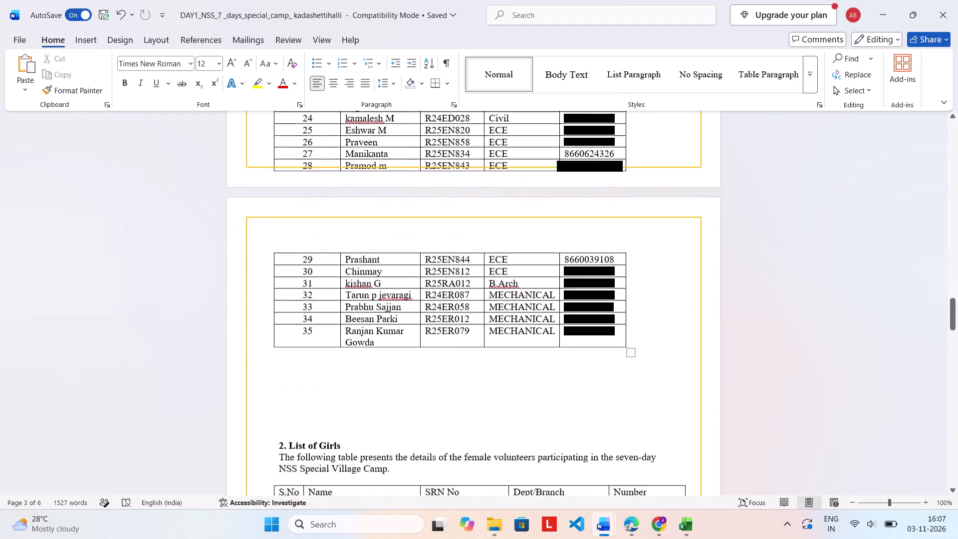
pyautogui.press('Down')
pyautogui.press('Down')
pyautogui.press('Down')
pyautogui.press('Down')
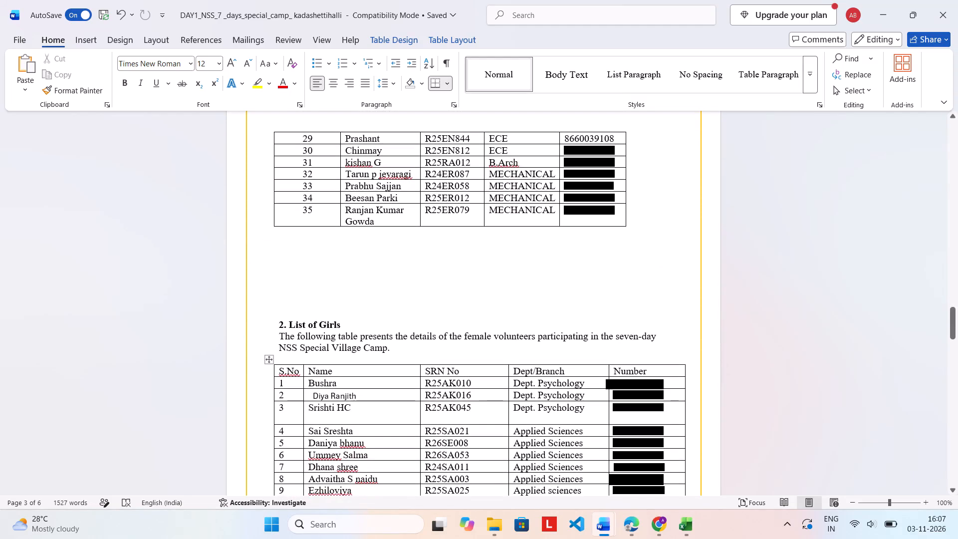
# Remove the blank lines between the end of the boys' table and the 2. List of Girls heading, keeping the heading text intact.
pyautogui.press('Up')
pyautogui.press('Up')
pyautogui.press('Up')
pyautogui.press('Up')
pyautogui.press('Up')
pyautogui.press('Up')
pyautogui.press('Up')
pyautogui.press('Up')
pyautogui.press('Up')
pyautogui.press('Up')
pyautogui.press('Up')
pyautogui.press('Up')
pyautogui.press('Up')
pyautogui.press('Up')
pyautogui.press('Up')
pyautogui.press('Up')
pyautogui.press('Up')
pyautogui.press('Up')
pyautogui.press('Up')
pyautogui.press('Up')
pyautogui.press('Up')
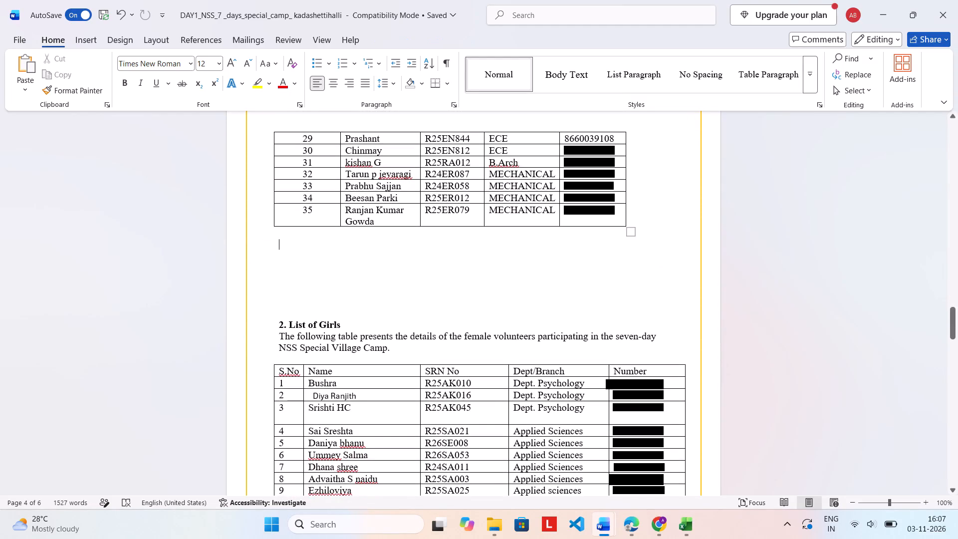
pyautogui.press('Delete')
pyautogui.press('Delete')
pyautogui.press('Delete')
pyautogui.press('Delete')
pyautogui.press('Delete')
pyautogui.press('Delete')
pyautogui.press('Delete')
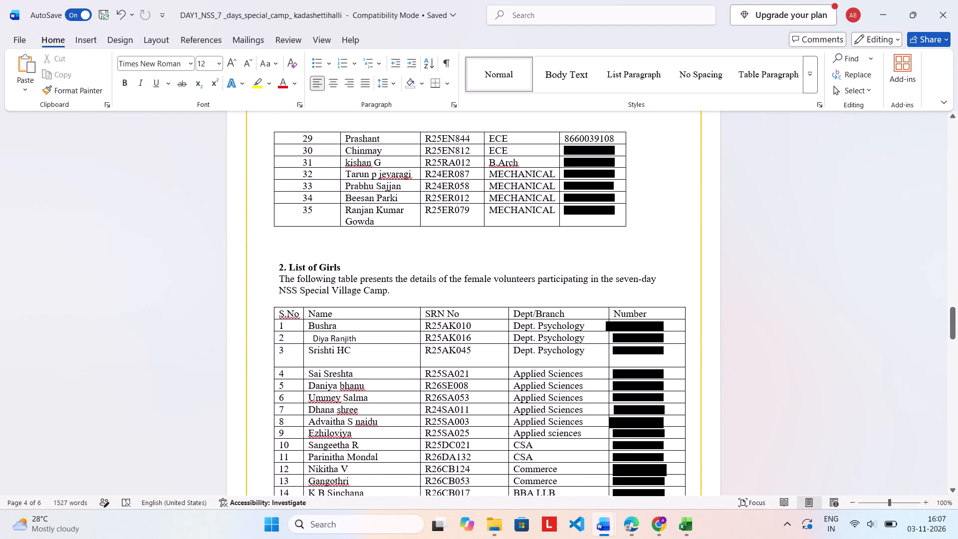
pyautogui.press('Delete')
pyautogui.press('Delete')
pyautogui.hotkey('ctrl', 'z')
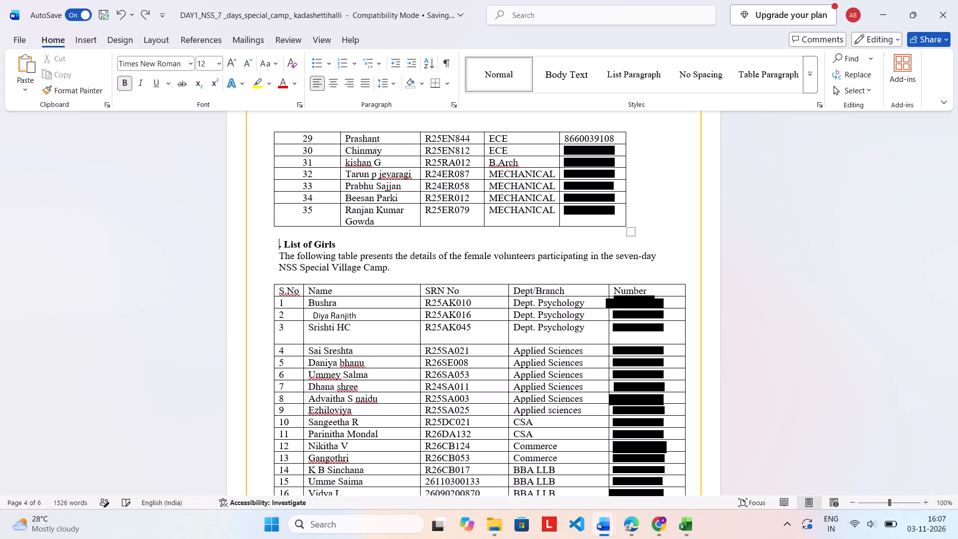
pyautogui.hotkey('ctrl', 'z')
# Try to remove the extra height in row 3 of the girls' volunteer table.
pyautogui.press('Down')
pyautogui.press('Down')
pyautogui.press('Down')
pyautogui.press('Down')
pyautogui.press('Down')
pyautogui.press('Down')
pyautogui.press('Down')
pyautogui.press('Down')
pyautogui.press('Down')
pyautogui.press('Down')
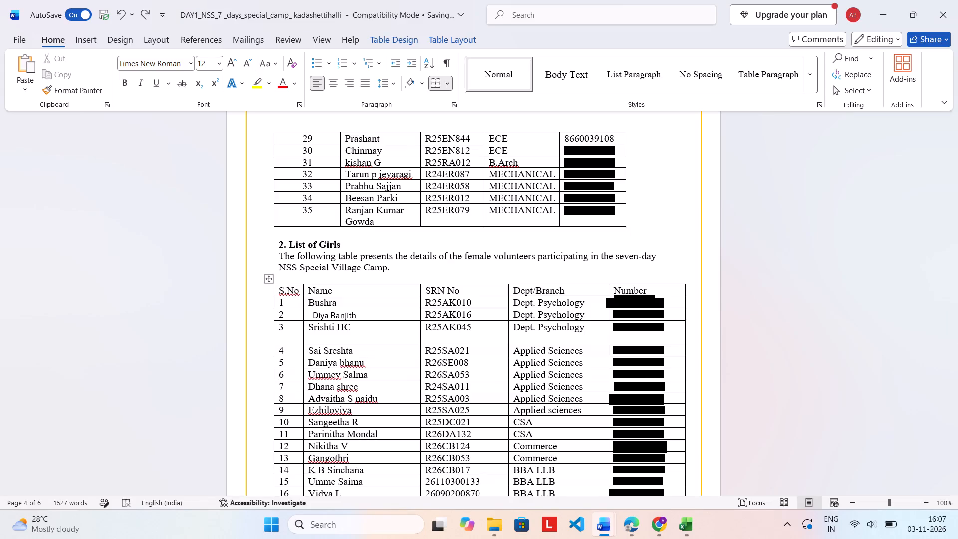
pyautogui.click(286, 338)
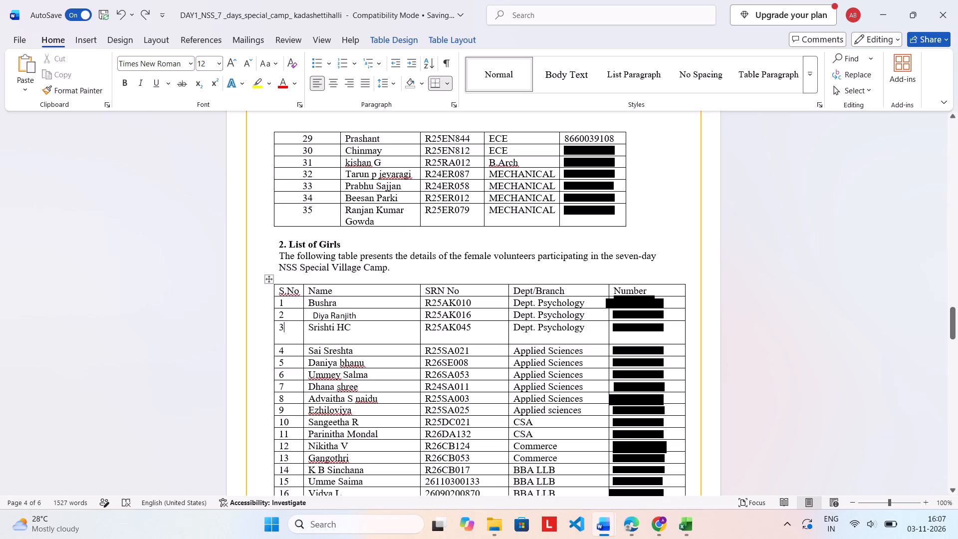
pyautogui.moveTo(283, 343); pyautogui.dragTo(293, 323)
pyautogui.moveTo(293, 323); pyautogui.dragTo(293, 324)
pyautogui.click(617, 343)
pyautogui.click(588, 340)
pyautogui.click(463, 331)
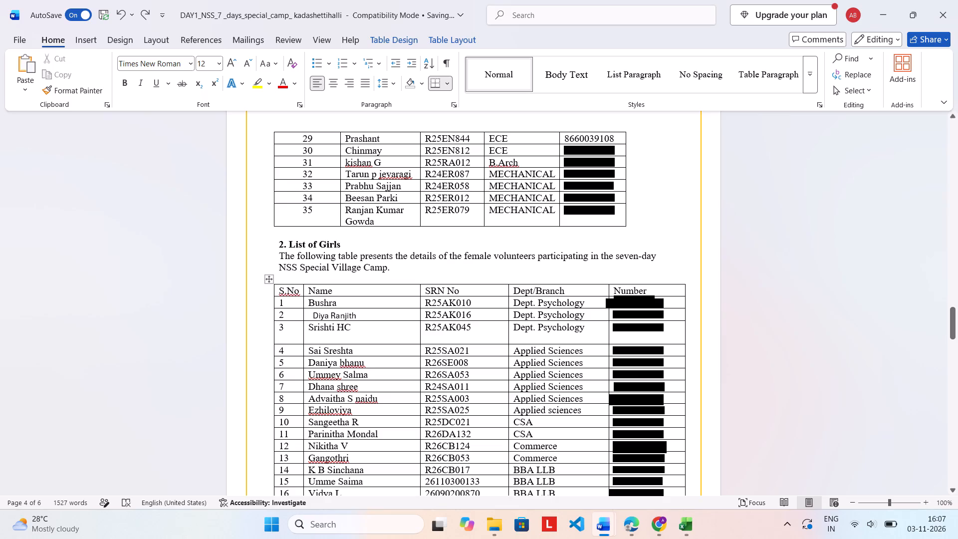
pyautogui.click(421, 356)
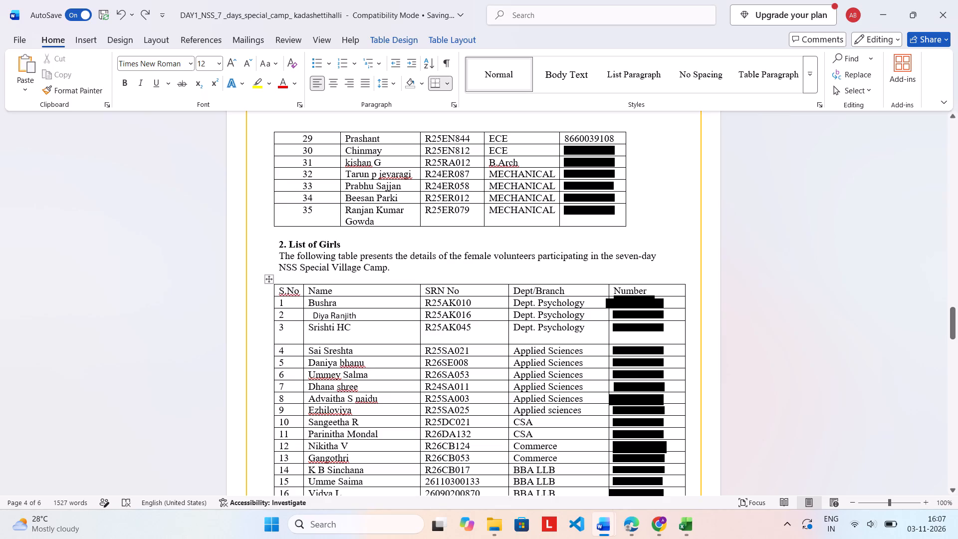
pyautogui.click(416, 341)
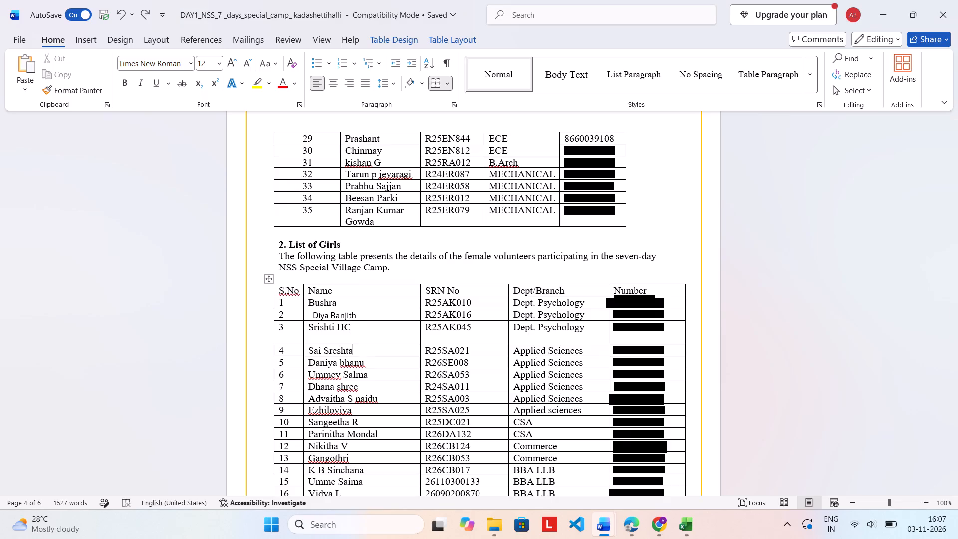
# Review the rest of the girls' volunteer table and the SDG sections through to the Coordinators list on the last page.
pyautogui.press('Down')
pyautogui.press('Down')
pyautogui.press('Down')
pyautogui.press('Down')
pyautogui.press('Down')
pyautogui.press('Down')
pyautogui.press('Down')
pyautogui.press('Down')
pyautogui.press('Down')
pyautogui.press('Down')
pyautogui.press('Down')
pyautogui.press('Down')
pyautogui.press('Down')
pyautogui.press('Down')
pyautogui.press('Down')
pyautogui.press('Down')
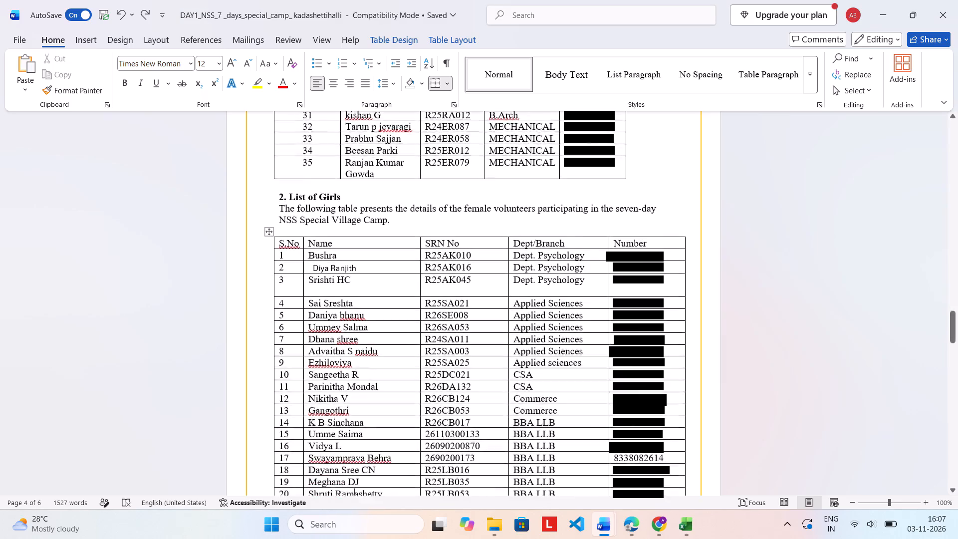
pyautogui.press('Down')
pyautogui.press('Down')
pyautogui.press('Down')
pyautogui.press('Down')
pyautogui.press('Down')
pyautogui.press('Down')
pyautogui.press('Down')
pyautogui.press('Down')
pyautogui.press('Down')
pyautogui.press('Down')
pyautogui.press('Down')
pyautogui.press('Down')
pyautogui.press('Down')
pyautogui.press('Down')
pyautogui.press('Down')
pyautogui.press('Down')
pyautogui.press('Down')
pyautogui.press('Down')
pyautogui.press('Down')
pyautogui.press('Down')
pyautogui.press('Down')
pyautogui.press('Down')
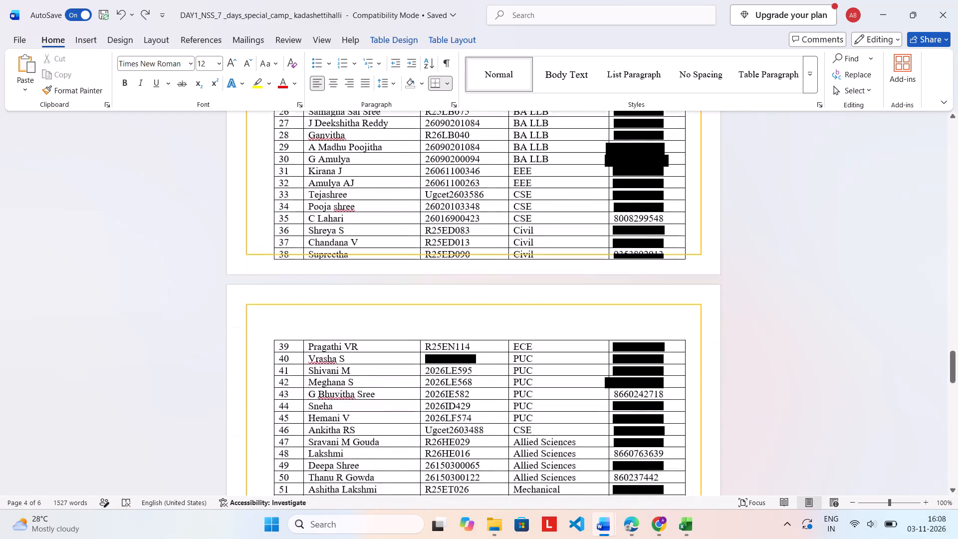
pyautogui.press('Down')
pyautogui.press('Down')
pyautogui.press('Down')
pyautogui.press('Down')
pyautogui.press('Down')
pyautogui.press('Down')
pyautogui.press('Down')
pyautogui.press('Down')
pyautogui.press('Down')
pyautogui.press('Down')
pyautogui.press('Down')
pyautogui.press('Down')
pyautogui.press('Down')
pyautogui.press('Down')
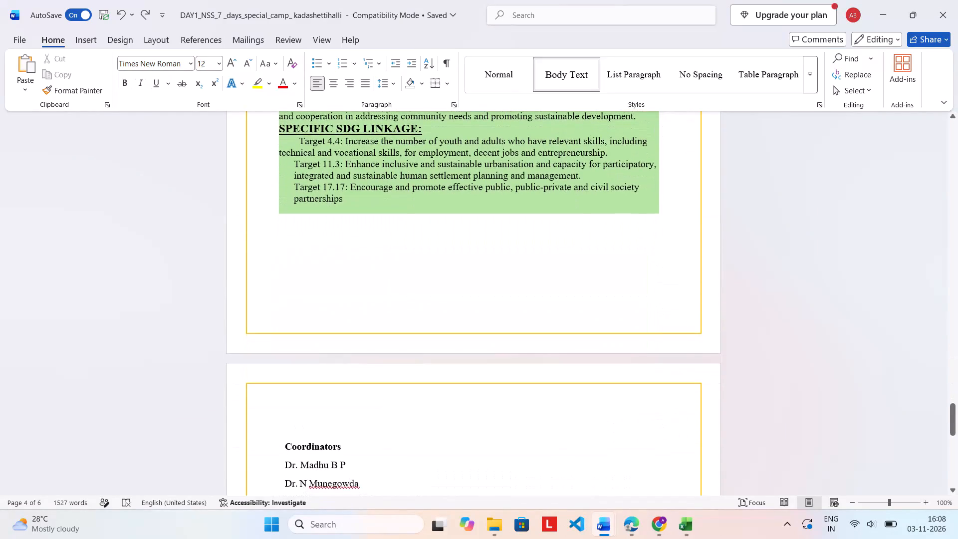
pyautogui.press('Up')
pyautogui.press('Up')
pyautogui.press('Up')
pyautogui.press('Up')
pyautogui.press('Up')
pyautogui.press('Up')
pyautogui.press('Down')
pyautogui.press('Down')
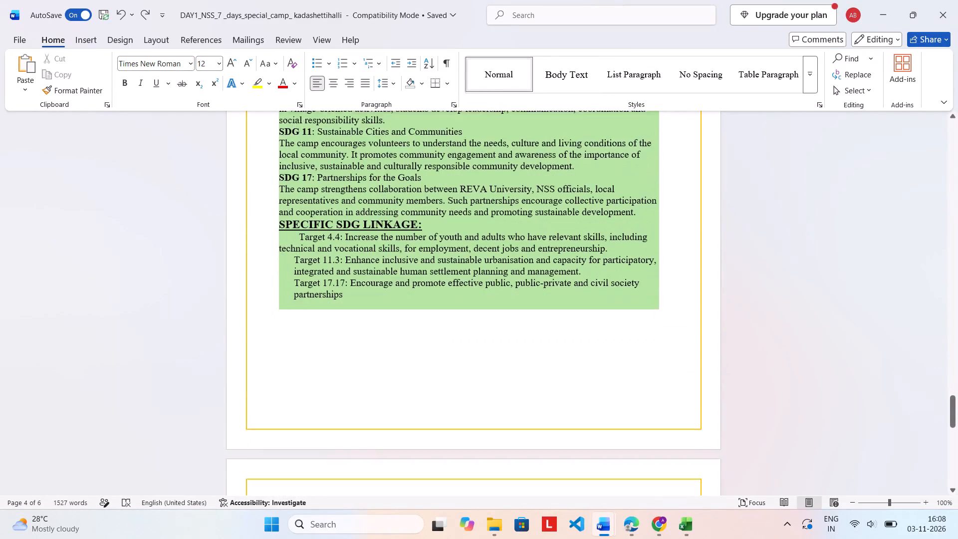
# Delete the second name, including its Dr. title, from the Coordinators list on page 6.
pyautogui.press('Down')
pyautogui.press('Down')
pyautogui.press('Down')
pyautogui.press('Down')
pyautogui.press('Down')
pyautogui.press('Down')
pyautogui.press('Down')
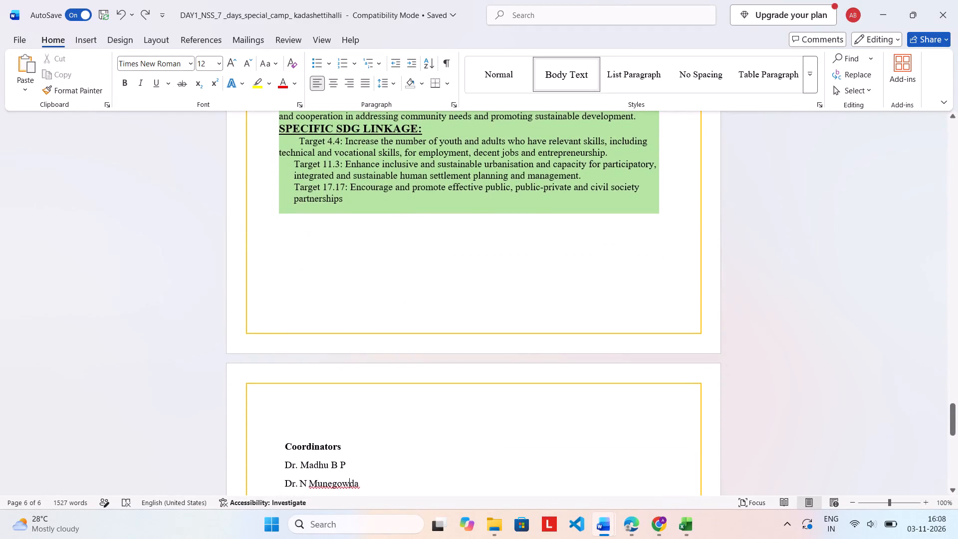
pyautogui.press('Right')
pyautogui.press('Right')
pyautogui.press('BackSpace')
pyautogui.press('BackSpace')
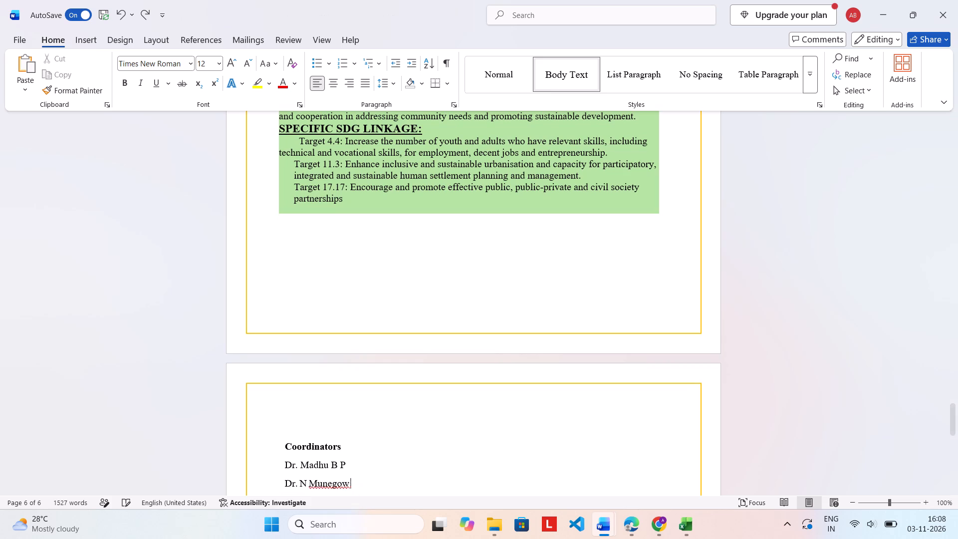
pyautogui.press('BackSpace')
pyautogui.press('BackSpace')
pyautogui.press('BackSpace')
pyautogui.press('BackSpace')
pyautogui.press('BackSpace')
pyautogui.press('BackSpace')
pyautogui.press('BackSpace')
pyautogui.press('BackSpace')
pyautogui.press('BackSpace')
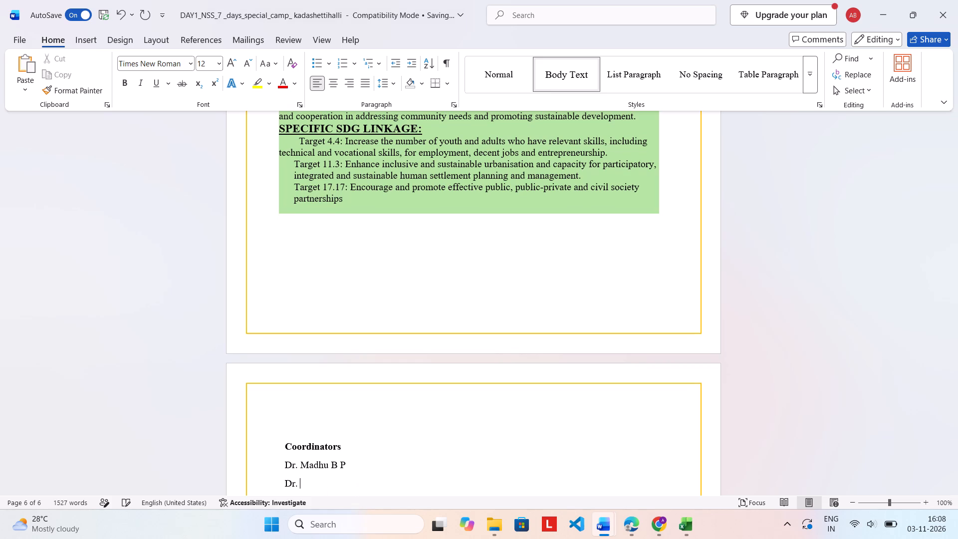
pyautogui.press('BackSpace')
pyautogui.press('BackSpace')
pyautogui.press('BackSpace')
pyautogui.press('BackSpace')
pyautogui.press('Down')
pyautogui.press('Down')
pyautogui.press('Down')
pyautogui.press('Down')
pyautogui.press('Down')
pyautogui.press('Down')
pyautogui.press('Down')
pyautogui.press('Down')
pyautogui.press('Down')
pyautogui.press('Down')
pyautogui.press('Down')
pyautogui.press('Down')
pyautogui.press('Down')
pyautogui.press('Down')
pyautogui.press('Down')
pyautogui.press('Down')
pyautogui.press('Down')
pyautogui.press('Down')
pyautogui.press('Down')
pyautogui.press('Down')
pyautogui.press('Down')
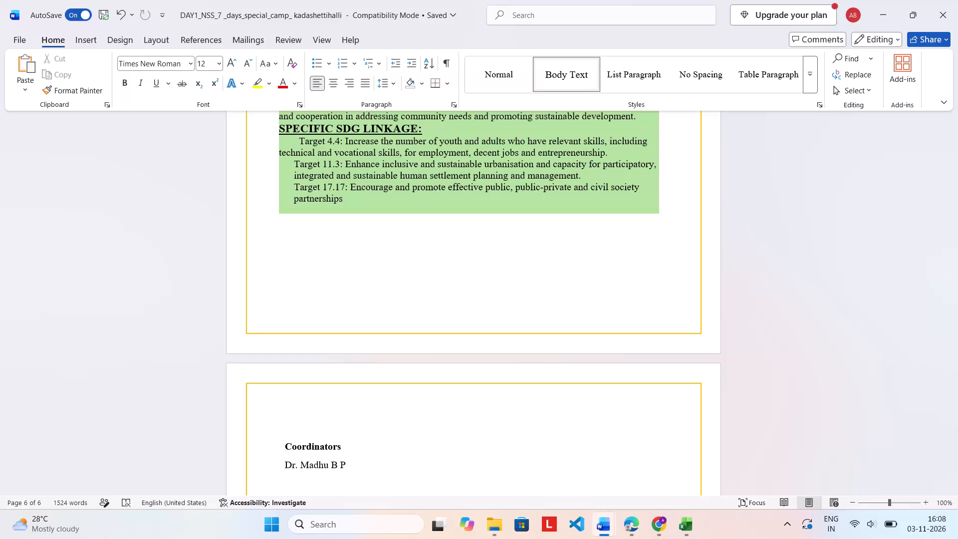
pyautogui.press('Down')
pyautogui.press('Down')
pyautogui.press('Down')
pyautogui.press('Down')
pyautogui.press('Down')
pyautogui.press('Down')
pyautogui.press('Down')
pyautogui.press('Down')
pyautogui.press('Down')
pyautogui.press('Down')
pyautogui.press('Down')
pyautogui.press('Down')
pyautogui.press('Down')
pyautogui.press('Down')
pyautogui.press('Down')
# Review the report from the Specific SDG Linkage targets back up to the final rows of the girls' volunteer table.
pyautogui.press('Up')
pyautogui.press('Up')
pyautogui.press('Up')
pyautogui.press('Up')
pyautogui.press('Up')
pyautogui.press('Up')
pyautogui.press('Up')
pyautogui.press('Up')
pyautogui.press('Up')
pyautogui.press('Up')
pyautogui.press('Up')
pyautogui.press('Up')
pyautogui.press('Up')
pyautogui.press('Up')
pyautogui.press('Up')
pyautogui.press('Up')
pyautogui.press('Up')
pyautogui.press('Up')
pyautogui.press('Up')
pyautogui.press('Up')
pyautogui.press('Up')
pyautogui.press('Up')
pyautogui.press('Up')
pyautogui.press('Up')
pyautogui.press('Up')
pyautogui.press('Up')
pyautogui.press('Up')
pyautogui.press('Up')
pyautogui.press('Up')
pyautogui.press('Up')
pyautogui.press('Up')
pyautogui.press('Up')
pyautogui.press('Up')
pyautogui.press('Up')
pyautogui.press('Up')
pyautogui.press('Up')
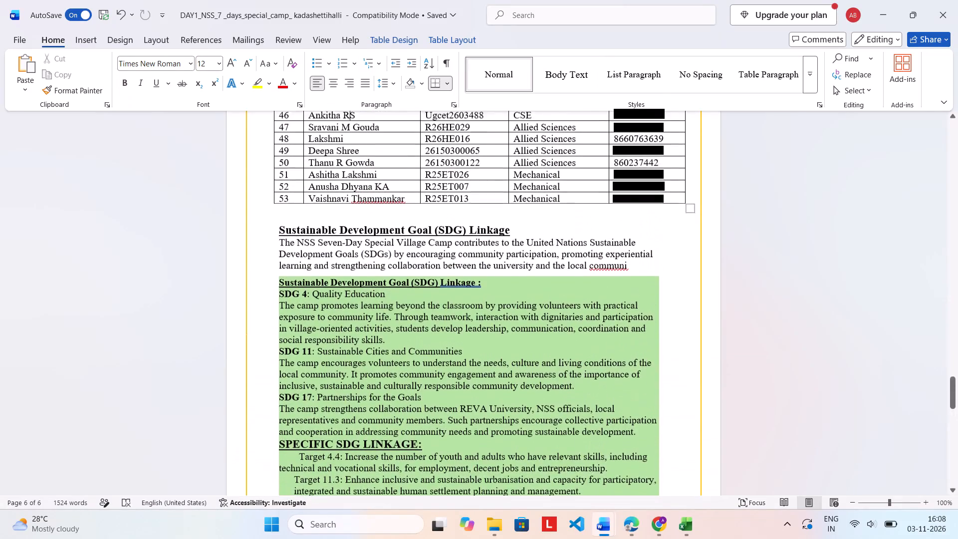
# Check the layout of the girls' and boys' volunteer tables, working back up to the Outcomes of Day 1 bullets.
pyautogui.press('Up')
pyautogui.press('Up')
pyautogui.press('Up')
pyautogui.press('Up')
pyautogui.press('Up')
pyautogui.press('Up')
pyautogui.press('Up')
pyautogui.press('Up')
pyautogui.press('Up')
pyautogui.press('Up')
pyautogui.press('Up')
pyautogui.press('Up')
pyautogui.press('Up')
pyautogui.press('Up')
pyautogui.press('Up')
pyautogui.press('Up')
pyautogui.press('Up')
pyautogui.press('Up')
pyautogui.press('Up')
pyautogui.press('Up')
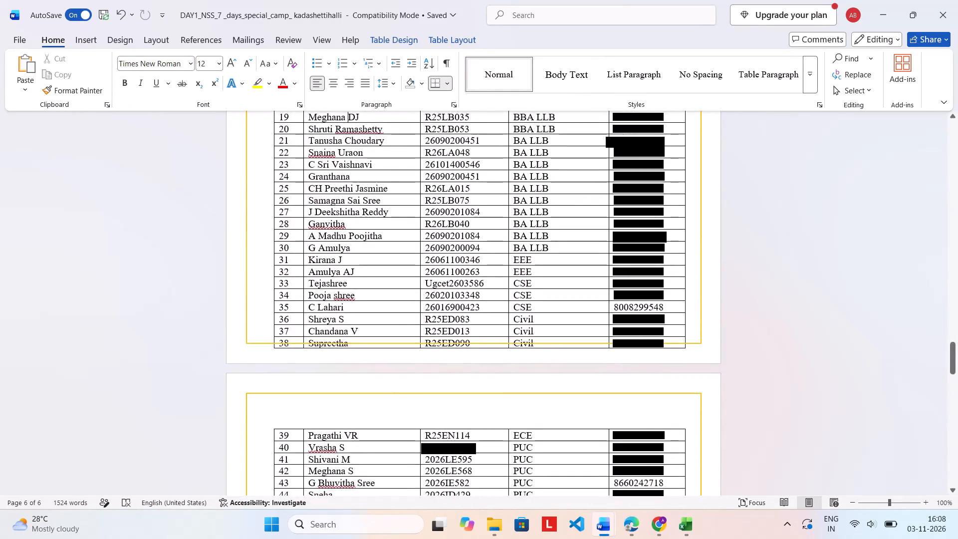
pyautogui.press('Up')
pyautogui.press('Up')
pyautogui.press('Up')
pyautogui.press('Up')
pyautogui.press('Up')
pyautogui.press('Up')
pyautogui.press('Up')
pyautogui.press('Up')
pyautogui.press('Up')
pyautogui.press('Up')
pyautogui.press('Up')
pyautogui.press('Up')
pyautogui.press('Up')
pyautogui.press('Up')
pyautogui.press('Up')
pyautogui.press('Up')
pyautogui.press('Up')
pyautogui.press('Up')
pyautogui.press('Up')
pyautogui.press('Up')
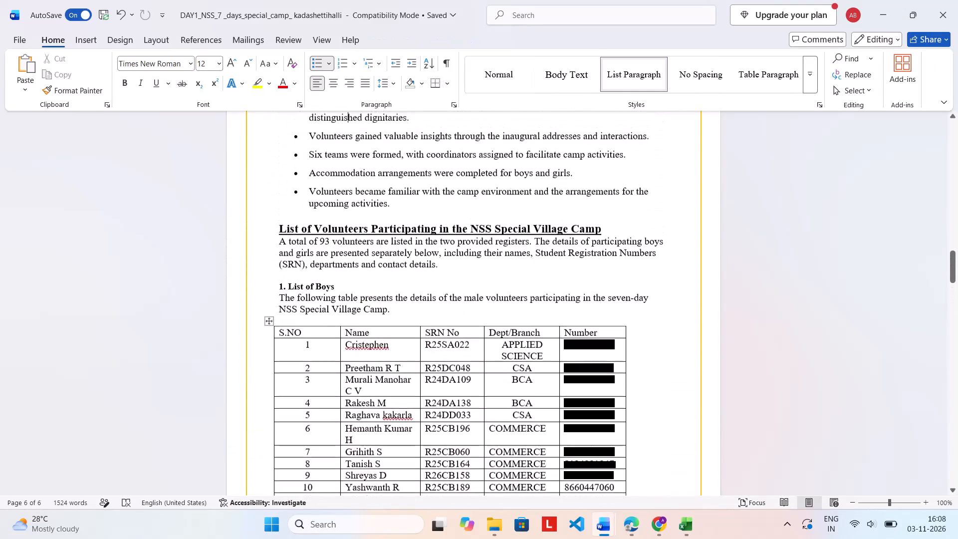
# Examine the Outcomes of Day 1 bullets and the introduction to the List of Volunteers section on page 3.
pyautogui.press('Down')
pyautogui.press('Down')
pyautogui.press('Down')
pyautogui.press('Down')
pyautogui.press('Down')
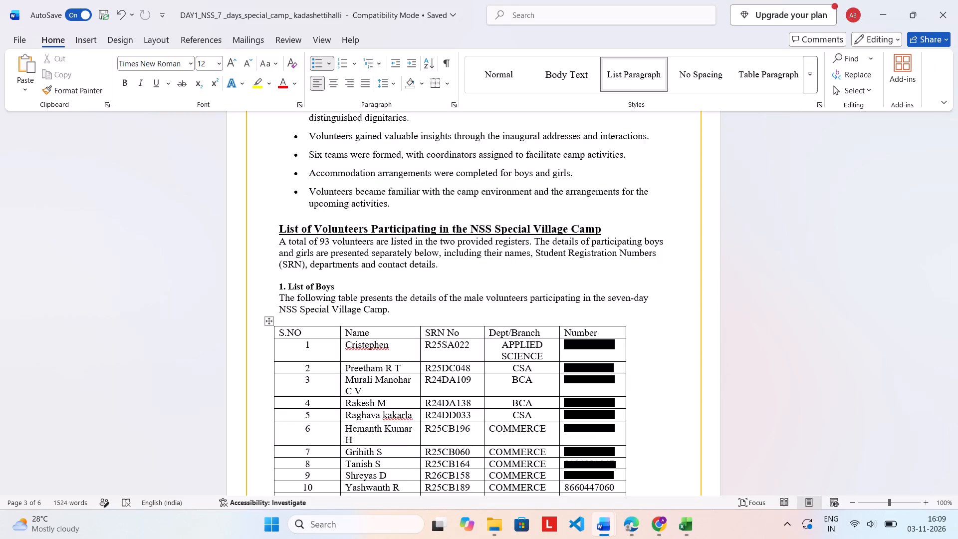
pyautogui.press('Down')
pyautogui.press('Down')
pyautogui.press('Down')
pyautogui.press('Down')
# Inspect the page break between the Objectives of the Camp bullets and the Outcomes of Day 1 heading.
pyautogui.press('Up')
pyautogui.press('Up')
pyautogui.press('Up')
pyautogui.press('Up')
pyautogui.press('Up')
pyautogui.press('Up')
pyautogui.press('Up')
pyautogui.press('Up')
pyautogui.press('Up')
pyautogui.press('Up')
pyautogui.press('Up')
pyautogui.press('Up')
pyautogui.press('Up')
pyautogui.press('Up')
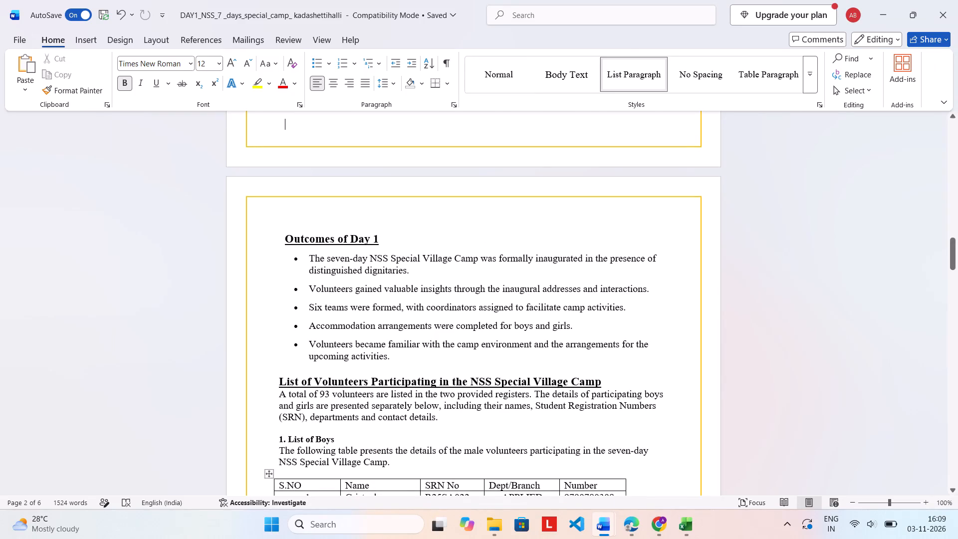
pyautogui.press('Up')
pyautogui.press('Up')
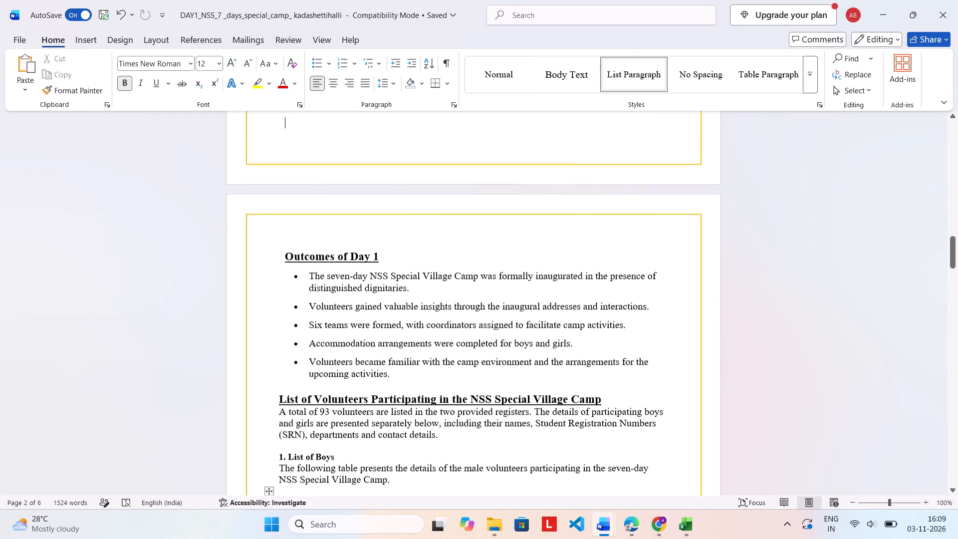
pyautogui.press('Up')
pyautogui.press('Up')
pyautogui.press('Up')
pyautogui.press('Up')
pyautogui.press('Up')
pyautogui.press('Up')
pyautogui.press('Up')
pyautogui.press('Down')
pyautogui.press('Up')
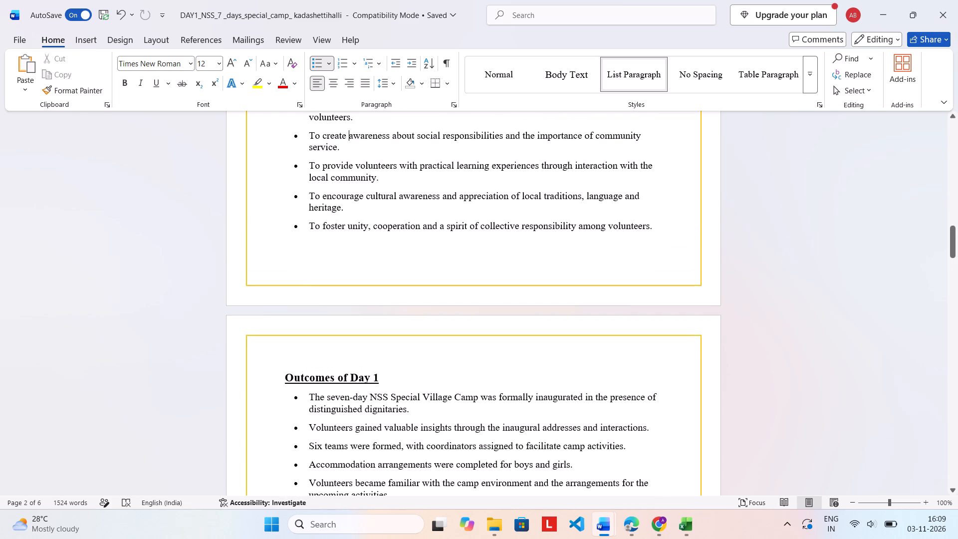
# Review the Objectives of the Camp, the team coordinators table and its introductory paragraph on page 2.
pyautogui.press('Up')
pyautogui.press('Up')
pyautogui.press('Up')
pyautogui.press('Up')
pyautogui.press('Up')
pyautogui.press('Up')
pyautogui.press('Up')
pyautogui.press('Up')
pyautogui.press('Up')
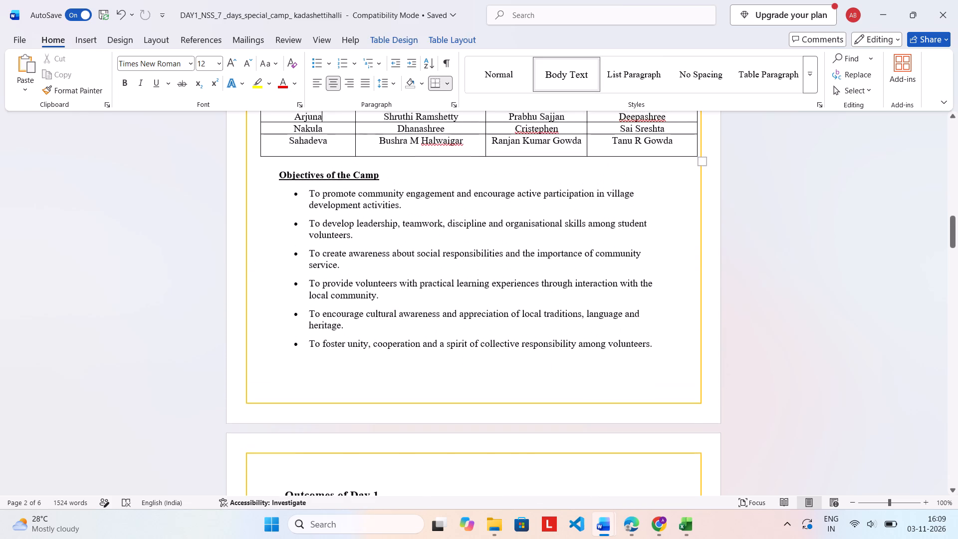
pyautogui.press('Up')
pyautogui.press('Up')
pyautogui.press('Up')
pyautogui.press('Up')
pyautogui.press('Up')
pyautogui.press('Up')
pyautogui.press('Up')
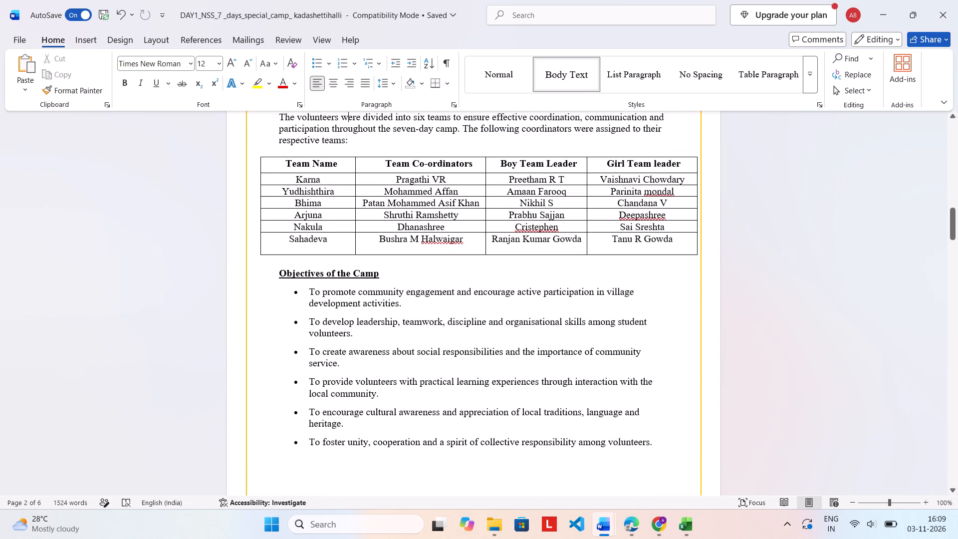
pyautogui.press('Up')
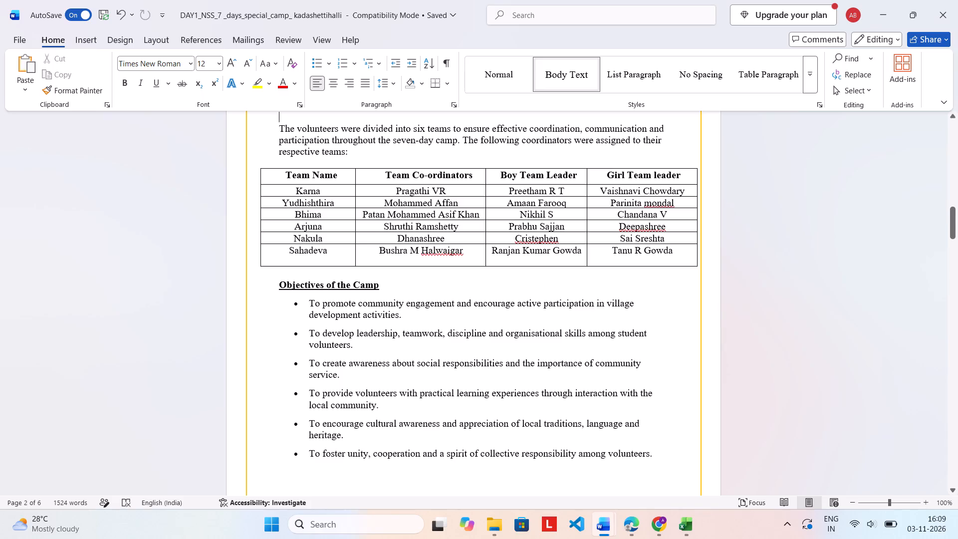
# Recheck the pages from the team coordinators table down to the List of Volunteers introductory paragraph.
pyautogui.press('Down')
pyautogui.press('Down')
pyautogui.press('Down')
pyautogui.press('Down')
pyautogui.press('Down')
pyautogui.press('Down')
pyautogui.press('Down')
pyautogui.press('Down')
pyautogui.press('Down')
pyautogui.press('Down')
pyautogui.press('Down')
pyautogui.press('Down')
pyautogui.press('Down')
pyautogui.press('Down')
pyautogui.press('Down')
pyautogui.press('Down')
pyautogui.press('Down')
pyautogui.press('Down')
pyautogui.press('Down')
pyautogui.press('Down')
pyautogui.press('Down')
pyautogui.press('Down')
pyautogui.press('Down')
pyautogui.press('Down')
pyautogui.press('Down')
pyautogui.press('Down')
pyautogui.press('Down')
pyautogui.press('Down')
pyautogui.press('Down')
pyautogui.press('Down')
pyautogui.press('Down')
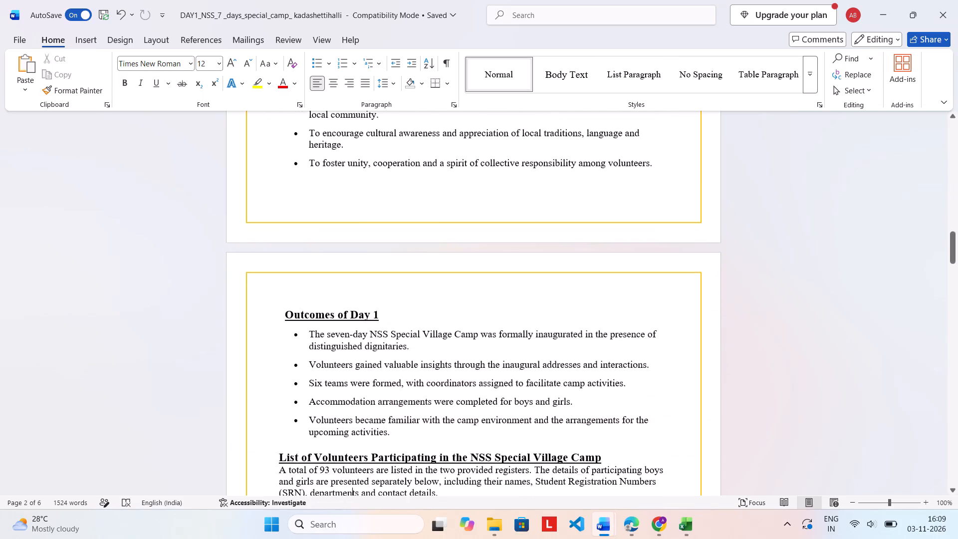
# Review the List of Volunteers introduction and the opening rows of the boys' table on page 3.
pyautogui.press('Down')
pyautogui.press('Down')
pyautogui.press('Down')
pyautogui.press('Down')
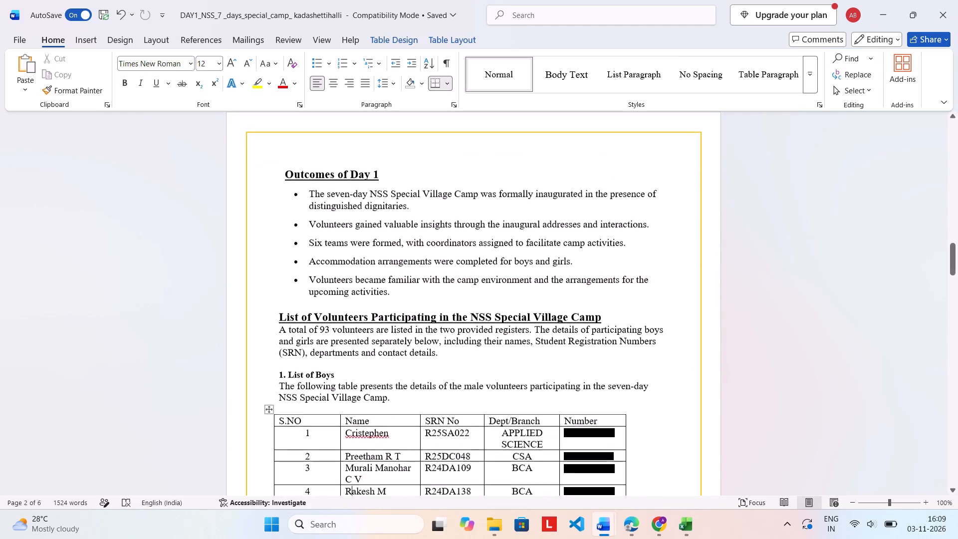
pyautogui.press('Down')
pyautogui.press('Down')
pyautogui.press('Down')
pyautogui.press('Down')
pyautogui.press('Down')
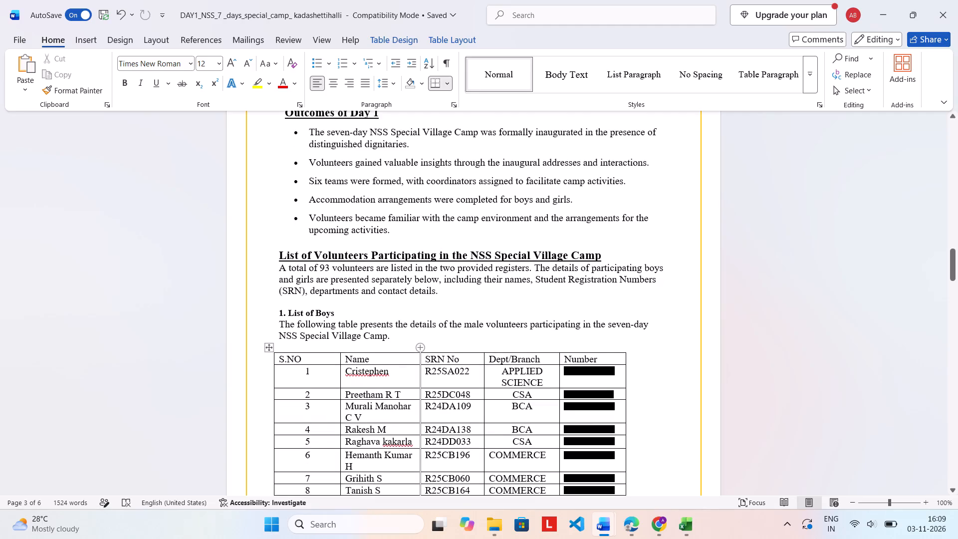
pyautogui.press('Down')
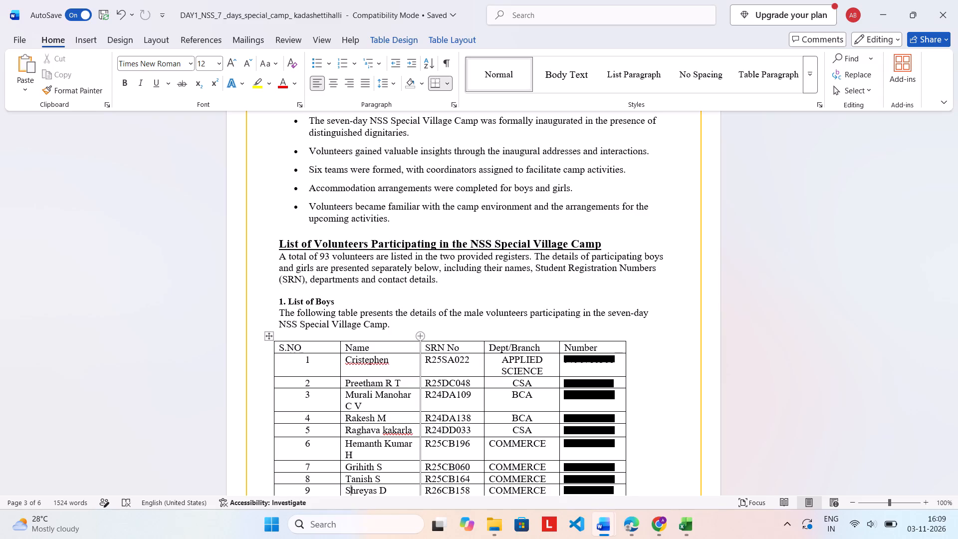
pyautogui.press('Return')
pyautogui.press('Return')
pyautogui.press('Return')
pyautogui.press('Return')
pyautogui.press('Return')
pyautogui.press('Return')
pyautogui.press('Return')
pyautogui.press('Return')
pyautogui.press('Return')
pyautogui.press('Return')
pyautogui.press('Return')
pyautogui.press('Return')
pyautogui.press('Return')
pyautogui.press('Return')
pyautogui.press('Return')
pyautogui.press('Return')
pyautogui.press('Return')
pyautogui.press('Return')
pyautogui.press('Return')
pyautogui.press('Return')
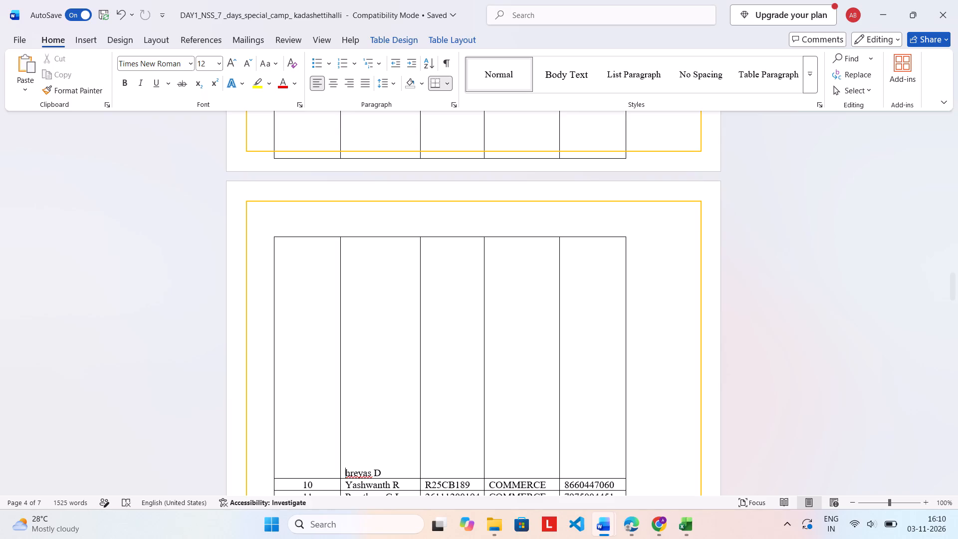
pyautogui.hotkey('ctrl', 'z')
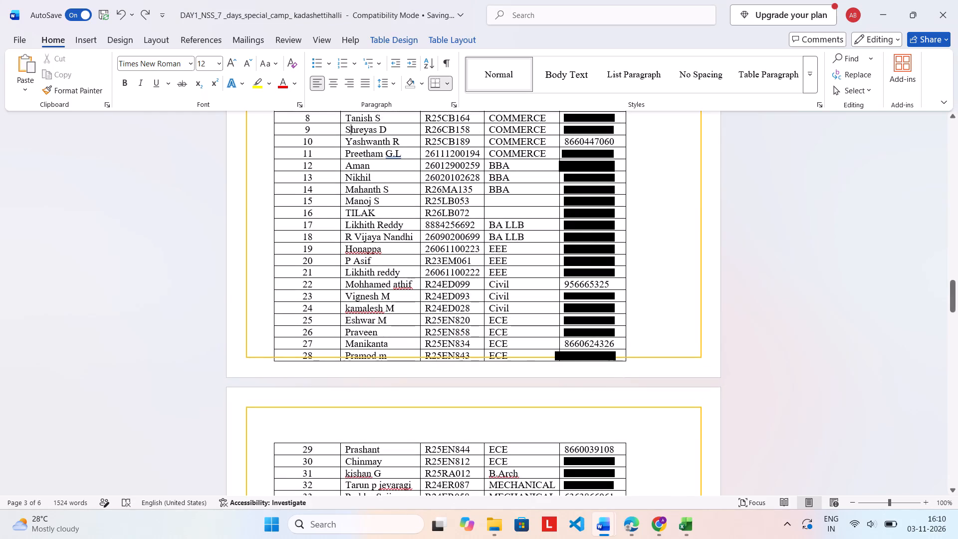
# Examine the rest of the List of Boys table across the page break, down to the List of Girls introduction.
pyautogui.press('Down')
pyautogui.press('Down')
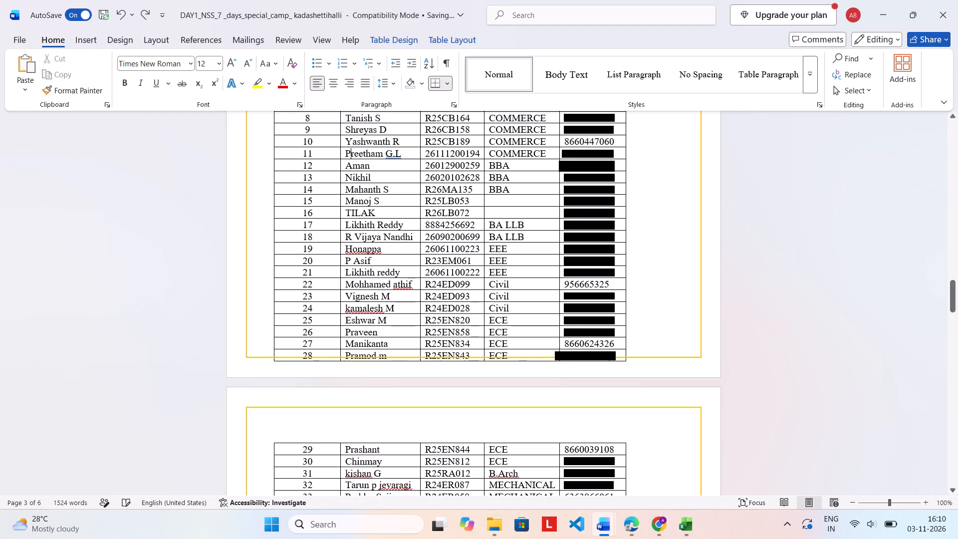
pyautogui.press('Down')
pyautogui.press('Down')
pyautogui.press('Down')
pyautogui.press('Down')
pyautogui.press('Down')
pyautogui.press('Down')
pyautogui.press('Down')
pyautogui.press('Down')
pyautogui.press('Down')
pyautogui.press('Down')
pyautogui.press('Down')
pyautogui.press('Down')
pyautogui.press('Down')
pyautogui.press('Down')
pyautogui.press('Down')
pyautogui.press('Down')
pyautogui.press('Down')
pyautogui.press('Down')
pyautogui.press('Down')
pyautogui.press('Down')
pyautogui.press('Down')
pyautogui.press('Down')
pyautogui.press('Down')
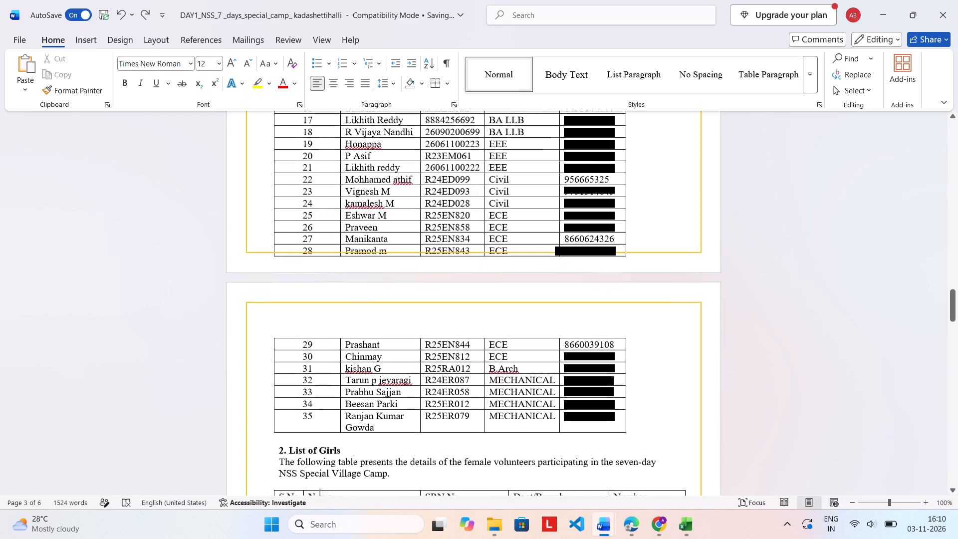
# Examine the List of Girls table from its header row down to the bottom of the page.
pyautogui.press('Down')
pyautogui.press('Down')
pyautogui.press('Down')
pyautogui.press('Down')
pyautogui.press('Down')
pyautogui.press('Down')
pyautogui.press('Down')
pyautogui.press('Down')
pyautogui.press('Down')
pyautogui.press('Down')
pyautogui.press('Down')
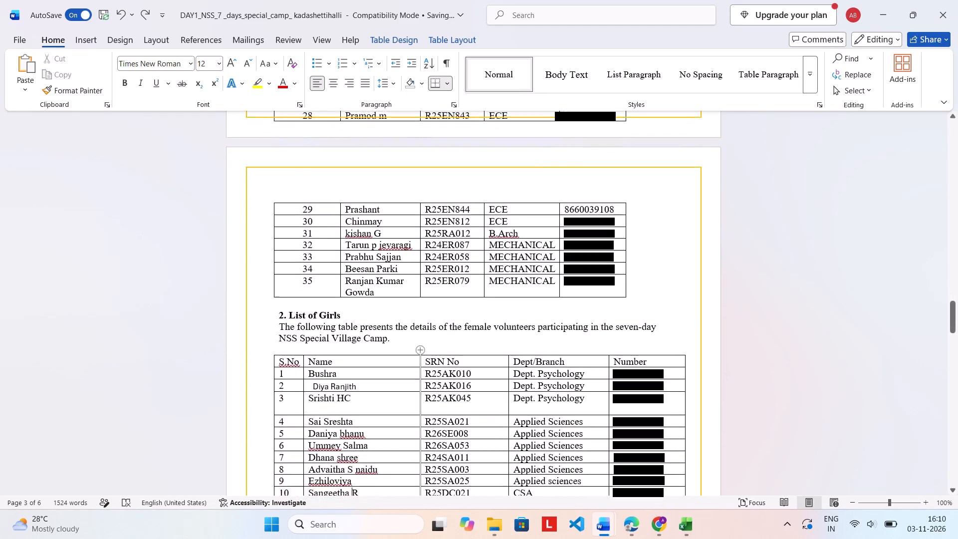
pyautogui.press('Down')
pyautogui.press('Down')
pyautogui.press('Down')
pyautogui.press('Down')
pyautogui.press('Down')
pyautogui.press('Down')
pyautogui.press('Down')
pyautogui.press('Down')
pyautogui.press('Down')
pyautogui.press('Down')
pyautogui.press('Down')
pyautogui.press('Down')
pyautogui.press('Down')
pyautogui.press('Down')
pyautogui.press('Down')
pyautogui.press('Down')
pyautogui.press('Down')
pyautogui.press('Down')
pyautogui.press('Down')
pyautogui.press('Down')
pyautogui.press('Down')
pyautogui.press('Down')
pyautogui.press('Down')
pyautogui.press('Down')
pyautogui.press('Down')
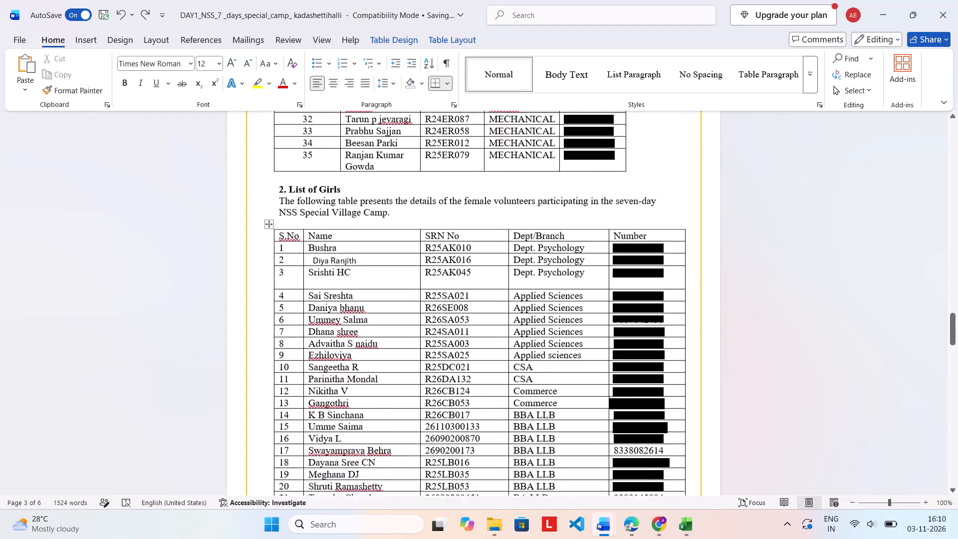
pyautogui.press('Down')
pyautogui.press('Down')
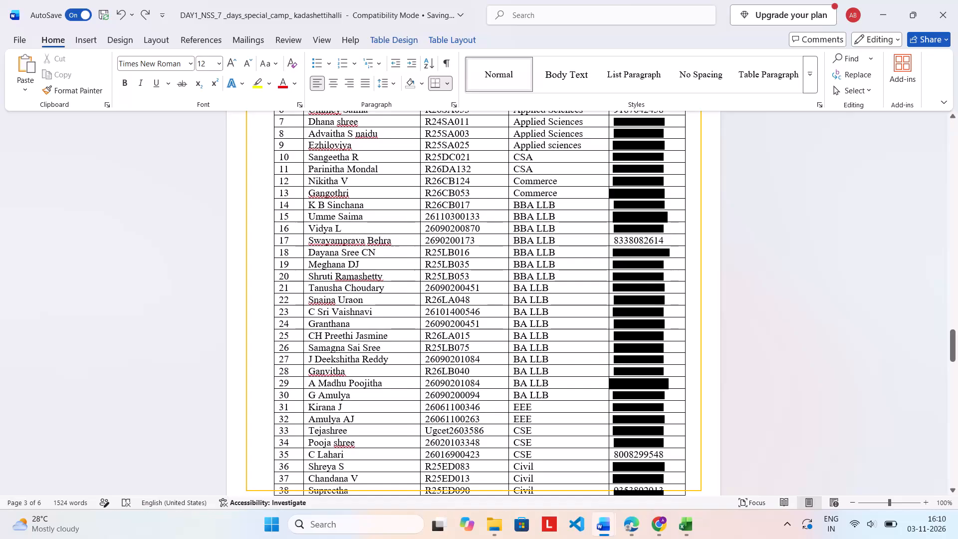